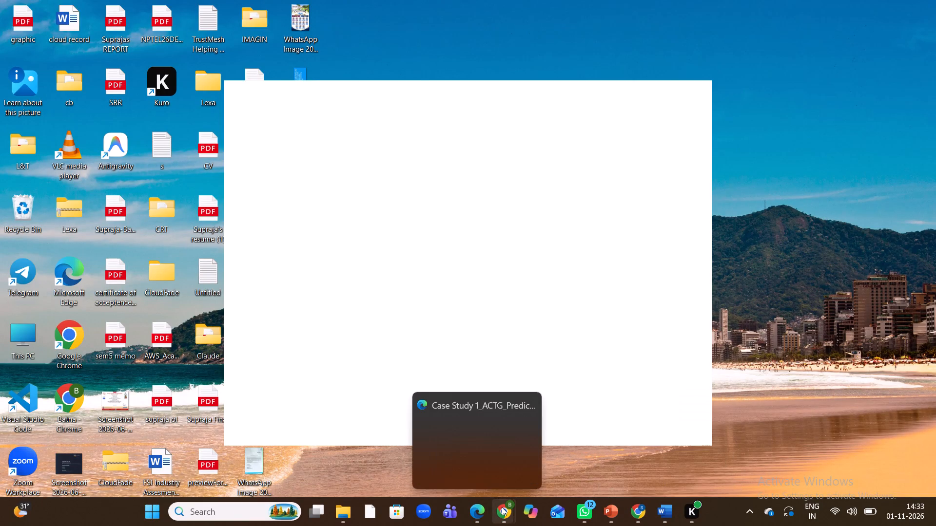
Switch to the Teliport S4_Submission Template.pptx design open in Canva in Chrome.
{"action": "left_click", "coordinate": [329, 471]}
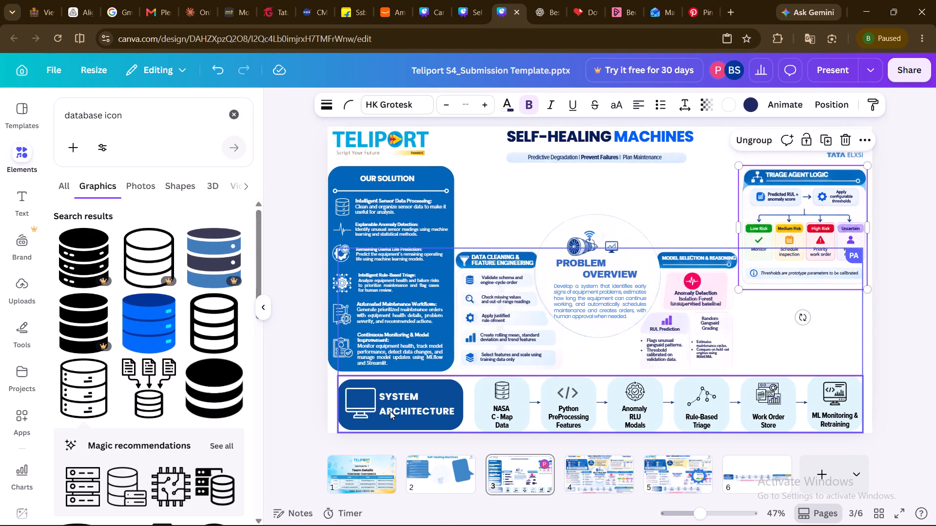
Select the Triage Agent Logic group on the Self-Healing Machines slide.
{"action": "left_click", "coordinate": [418, 413]}
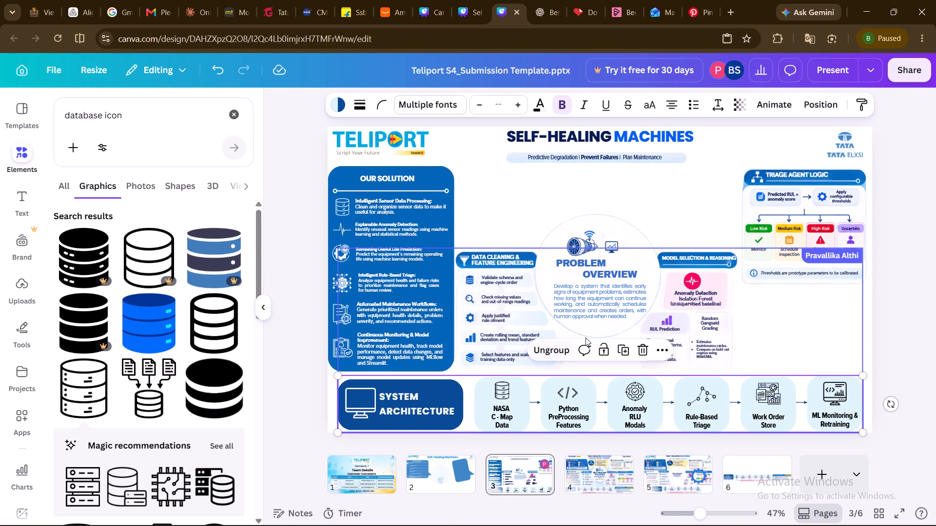
{"action": "left_click", "coordinate": [599, 192]}
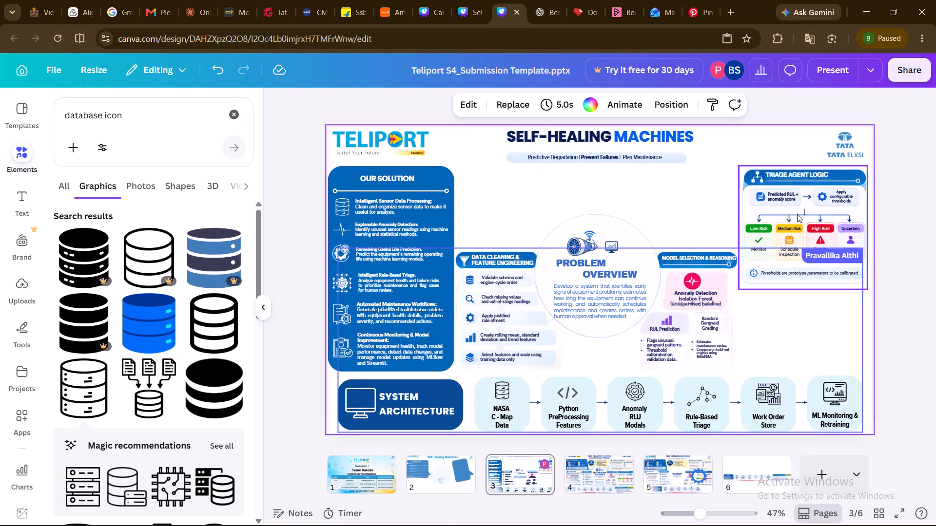
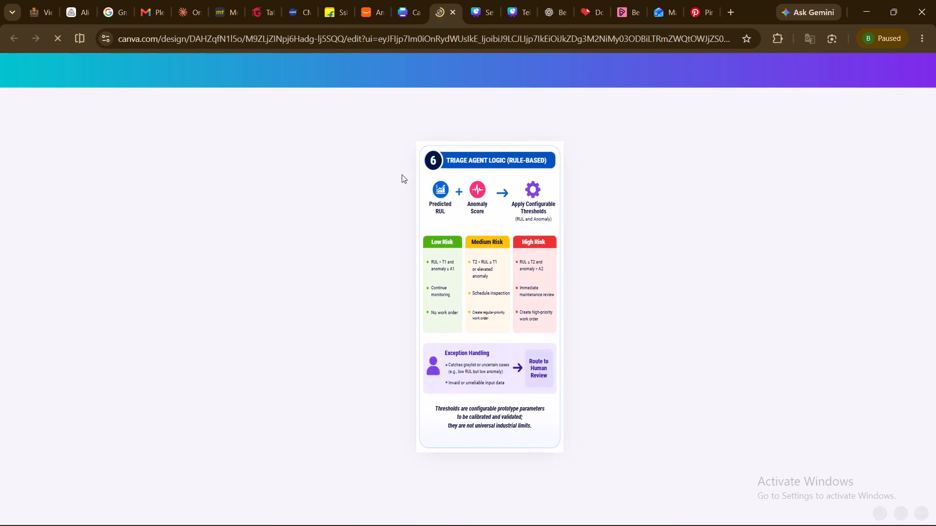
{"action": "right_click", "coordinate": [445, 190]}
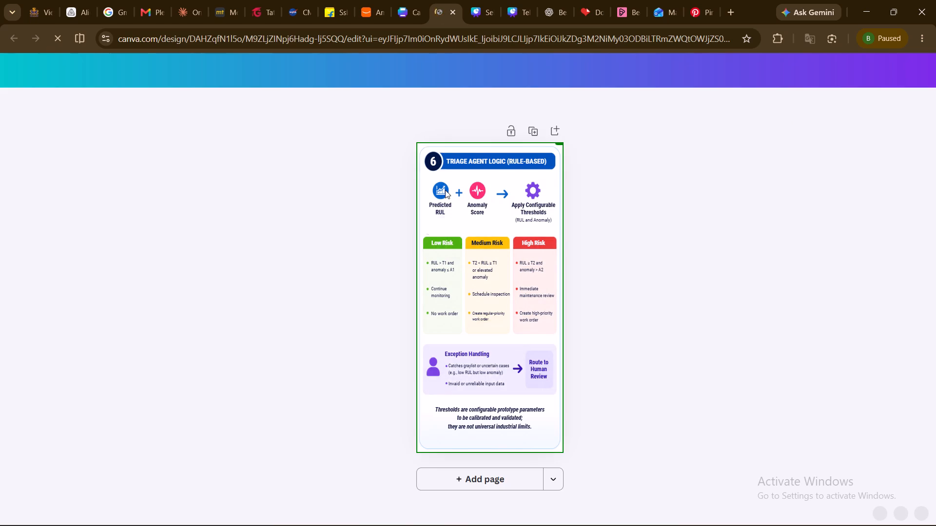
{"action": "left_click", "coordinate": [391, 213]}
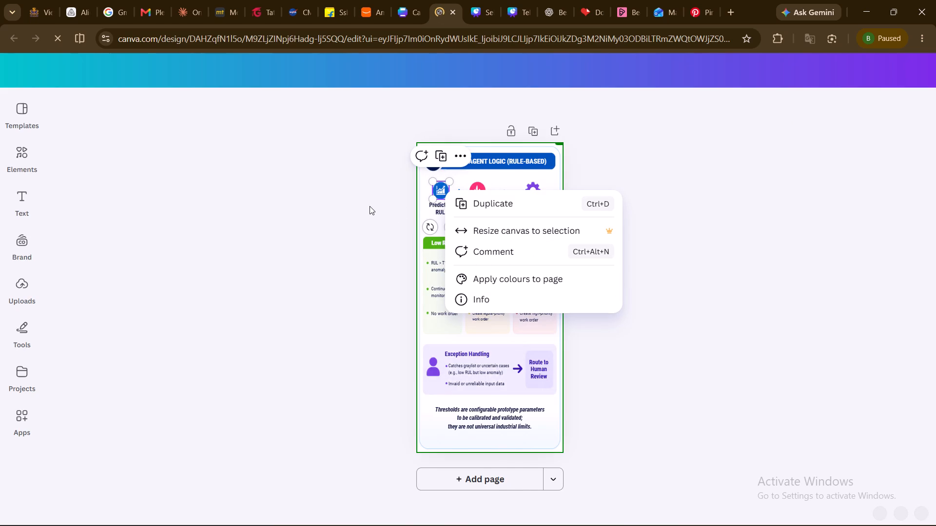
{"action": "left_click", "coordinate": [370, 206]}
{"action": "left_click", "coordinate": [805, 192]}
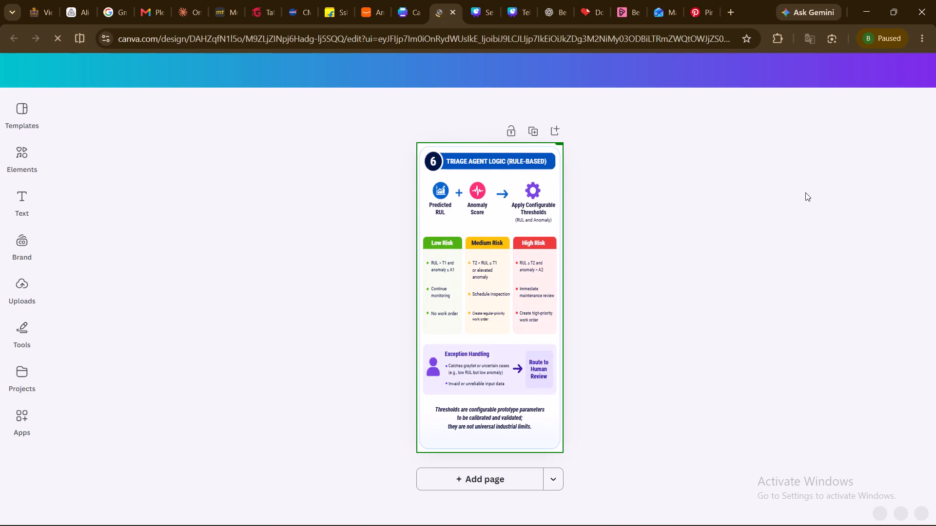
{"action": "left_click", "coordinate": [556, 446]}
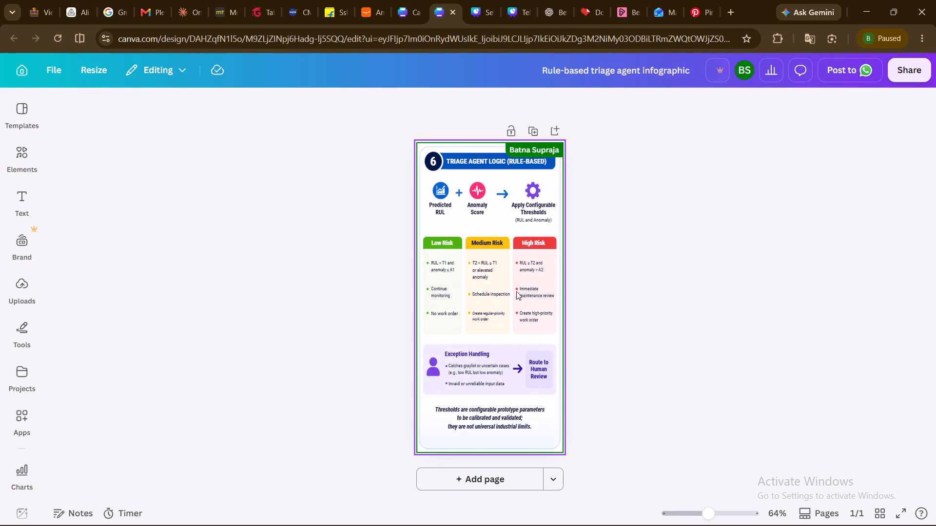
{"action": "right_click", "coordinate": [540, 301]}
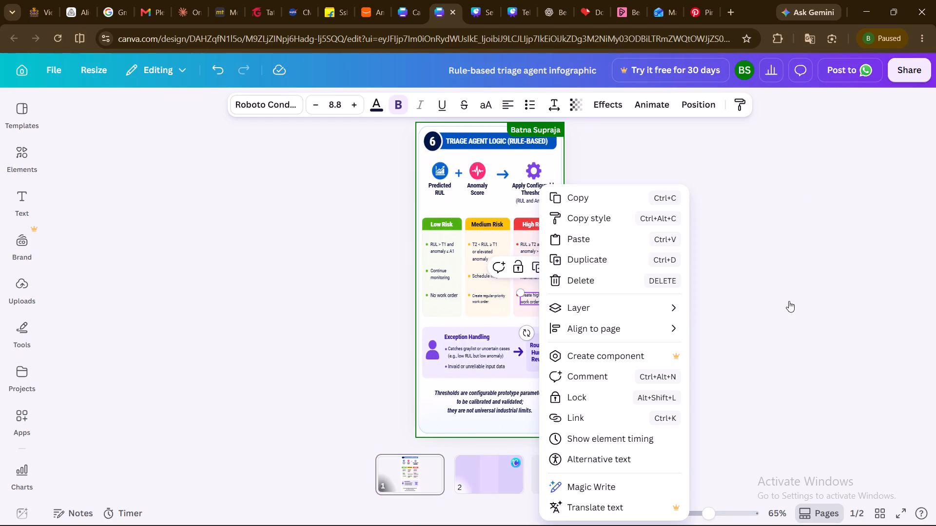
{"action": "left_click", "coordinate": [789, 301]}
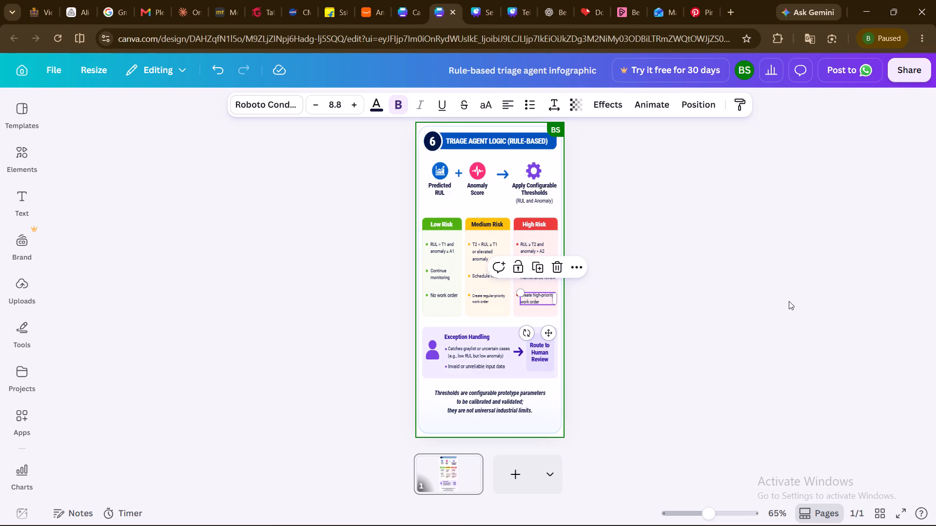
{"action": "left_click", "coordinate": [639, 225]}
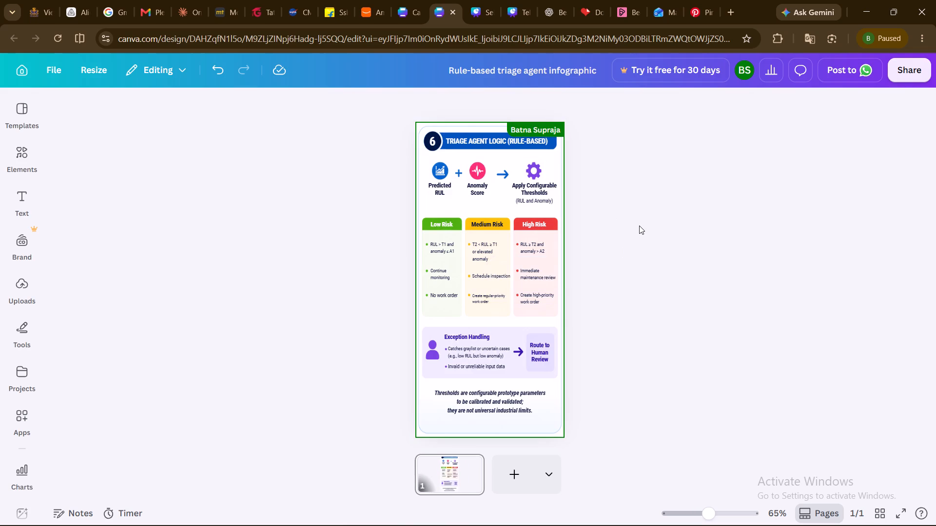
Copy the background of the rule-based triage infographic and paste it onto page 6 of the Teliport submission template.
{"action": "left_click", "coordinate": [554, 197]}
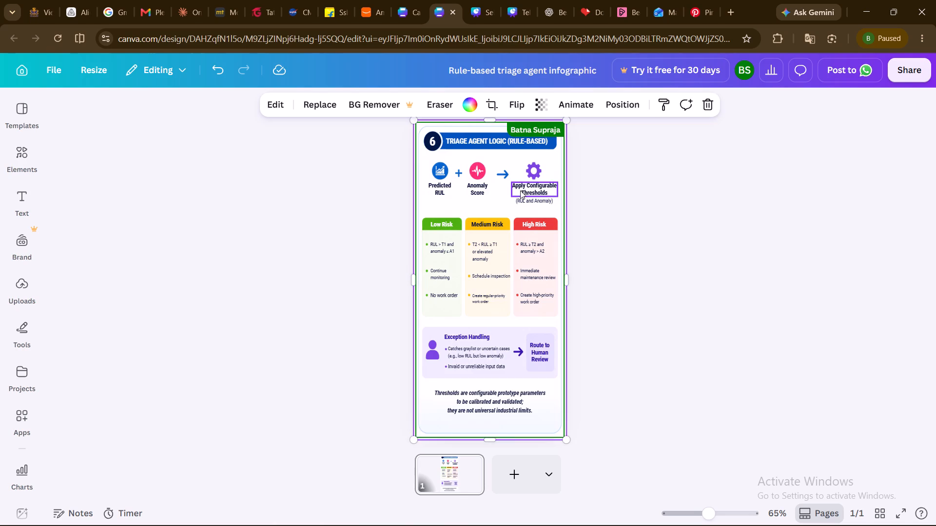
{"action": "right_click", "coordinate": [558, 160]}
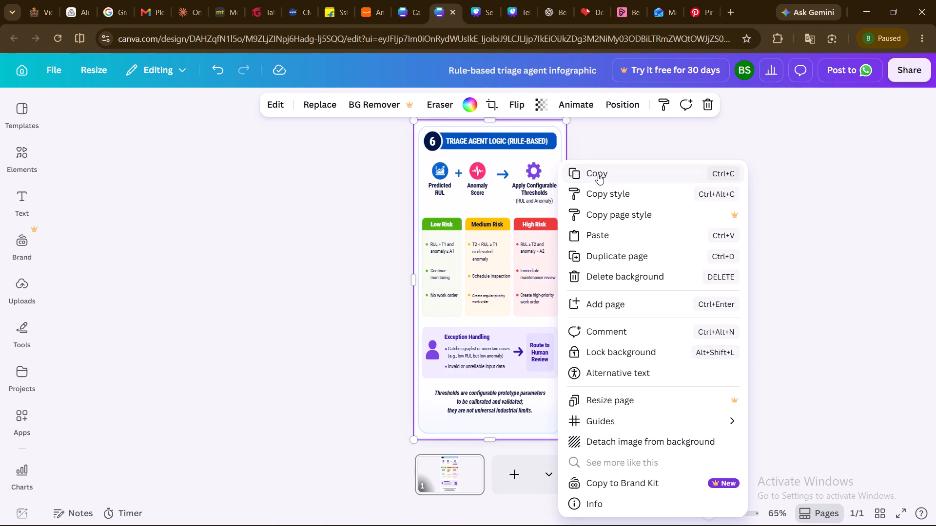
{"action": "left_click", "coordinate": [598, 174]}
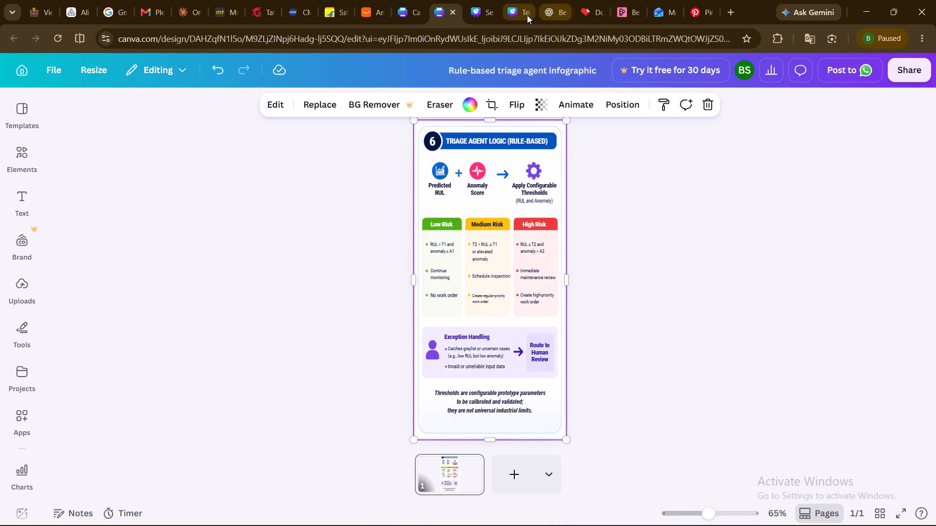
{"action": "left_click", "coordinate": [513, 17]}
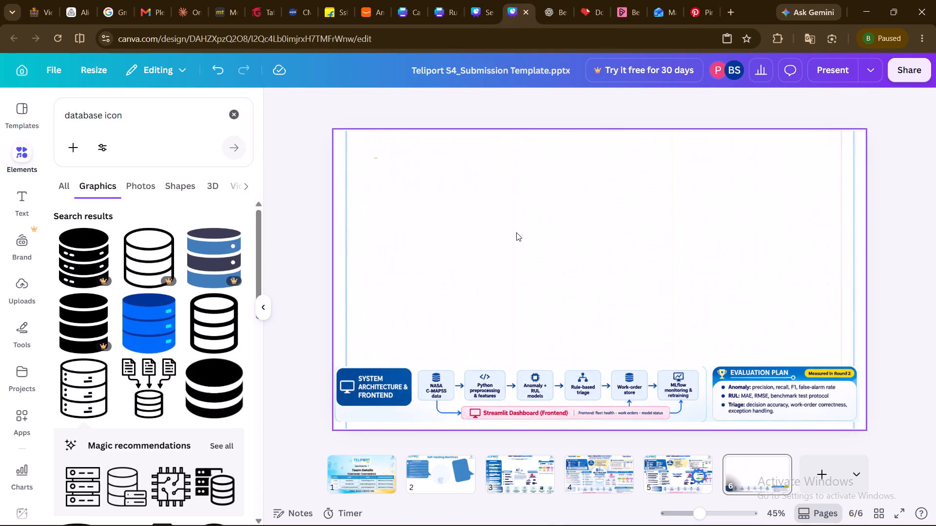
{"action": "left_click", "coordinate": [516, 232]}
{"action": "key", "text": "ctrl+v"}
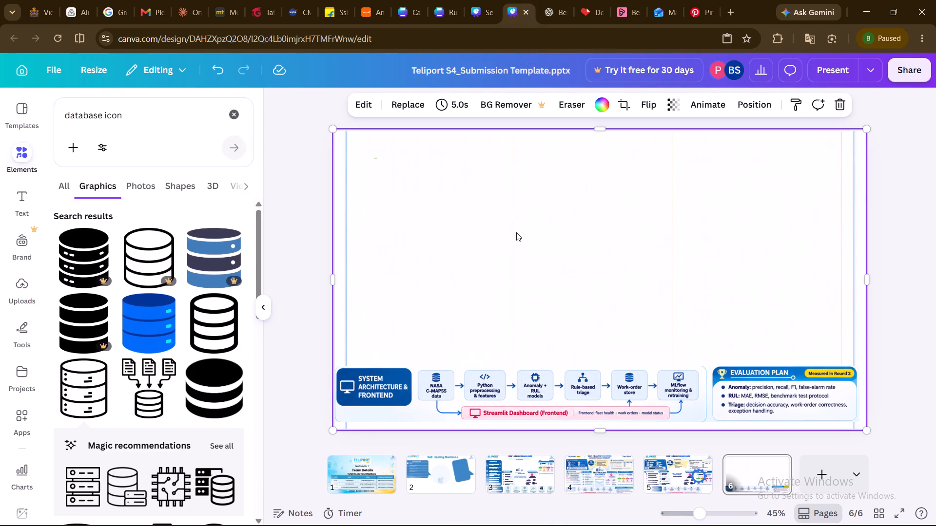
{"action": "key", "text": "ctrl+v"}
Open page 3, the Self-Healing Machines slide, in the Teliport submission template.
{"action": "left_click", "coordinate": [521, 472]}
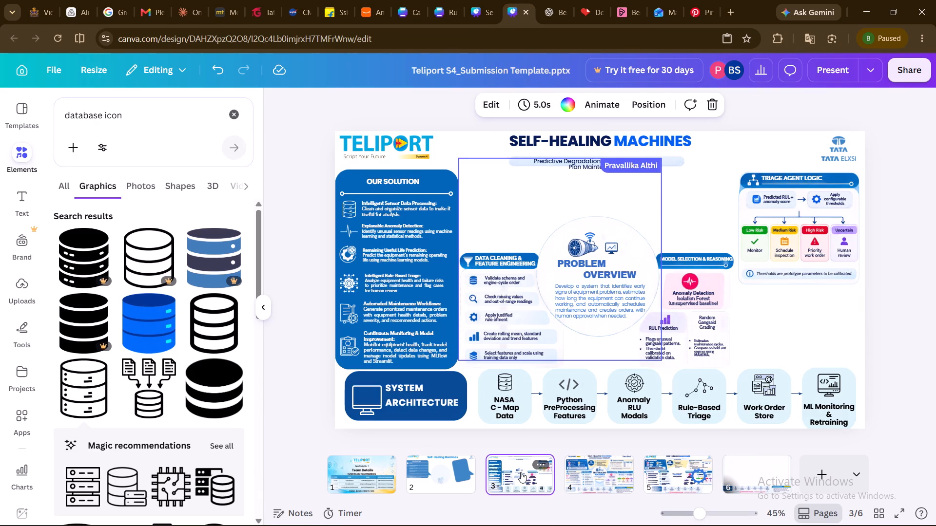
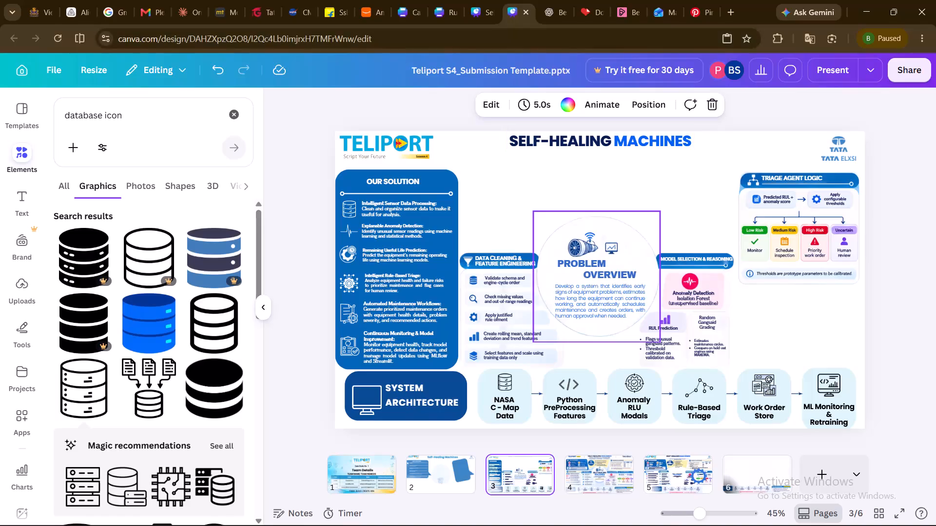
In the Rule-based triage agent infographic, select all the triage elements in front of the background and copy them.
{"action": "left_click", "coordinate": [436, 5]}
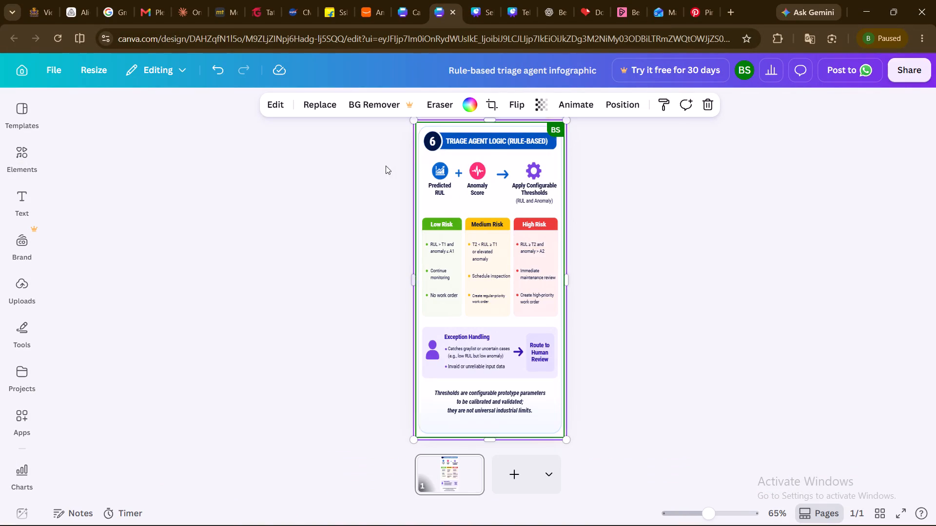
{"action": "left_click", "coordinate": [422, 139]}
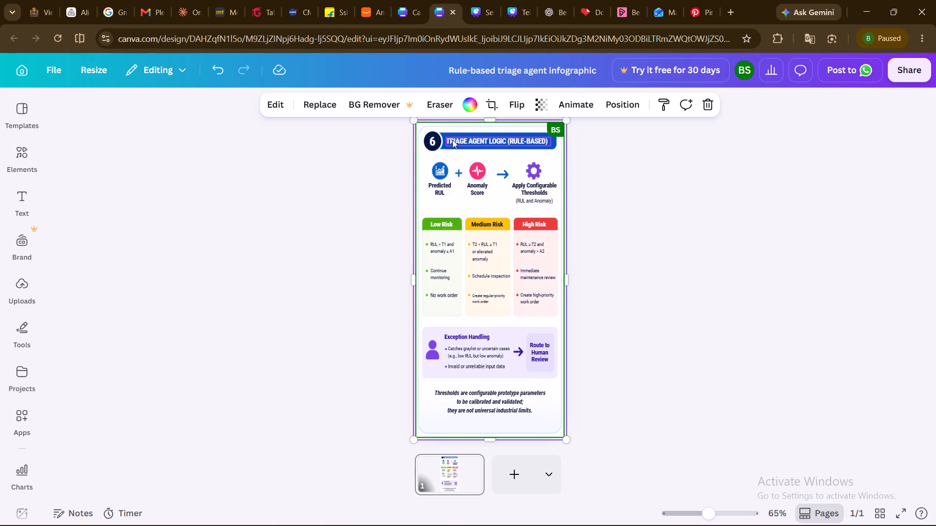
{"action": "left_click", "coordinate": [452, 140], "text": "shift"}
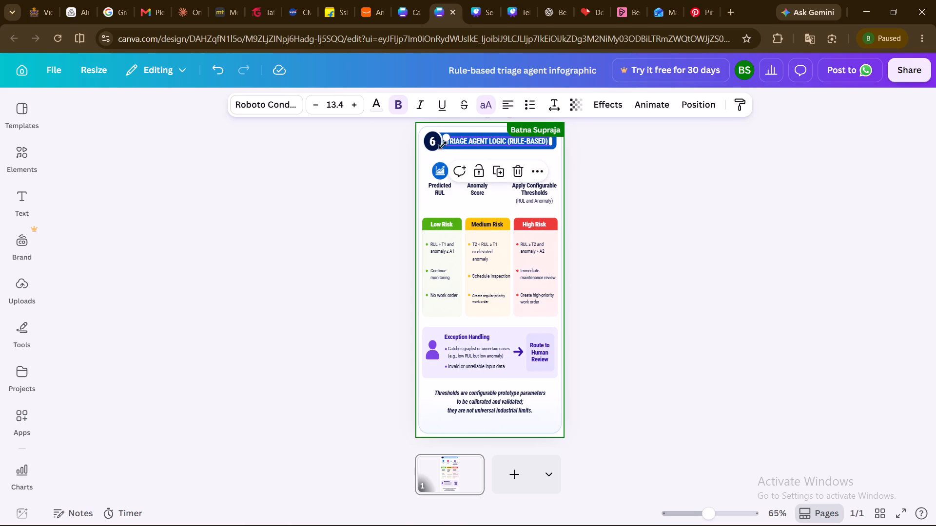
{"action": "left_click", "coordinate": [434, 146], "text": "shift"}
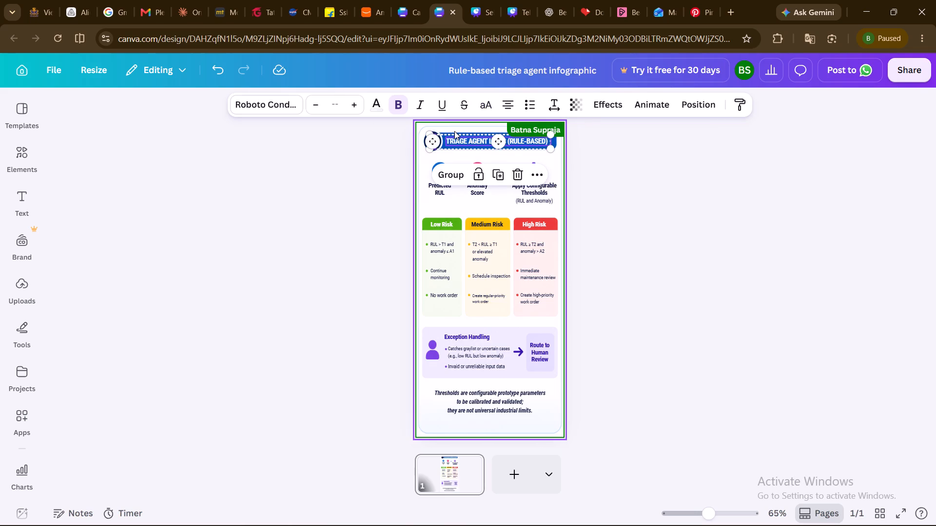
{"action": "left_click", "coordinate": [398, 150]}
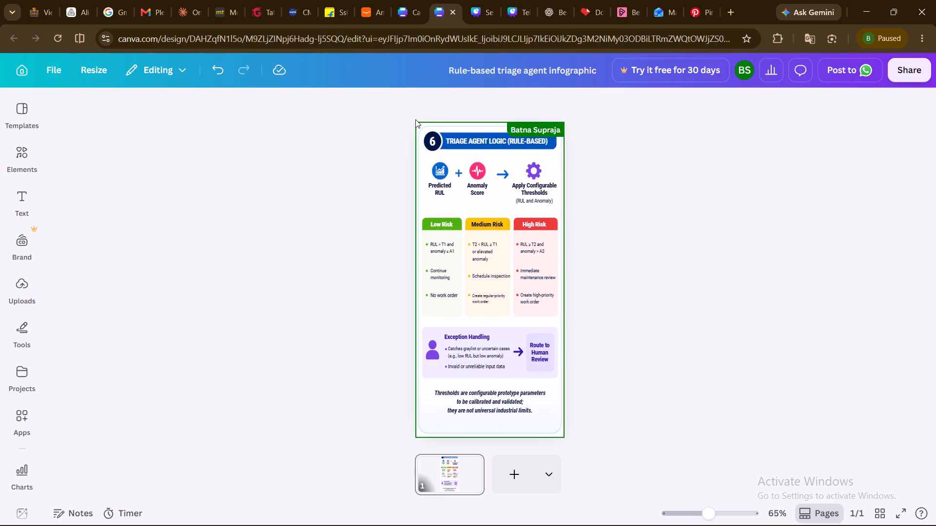
{"action": "left_click_drag", "start_coordinate": [415, 119], "coordinate": [570, 440]}
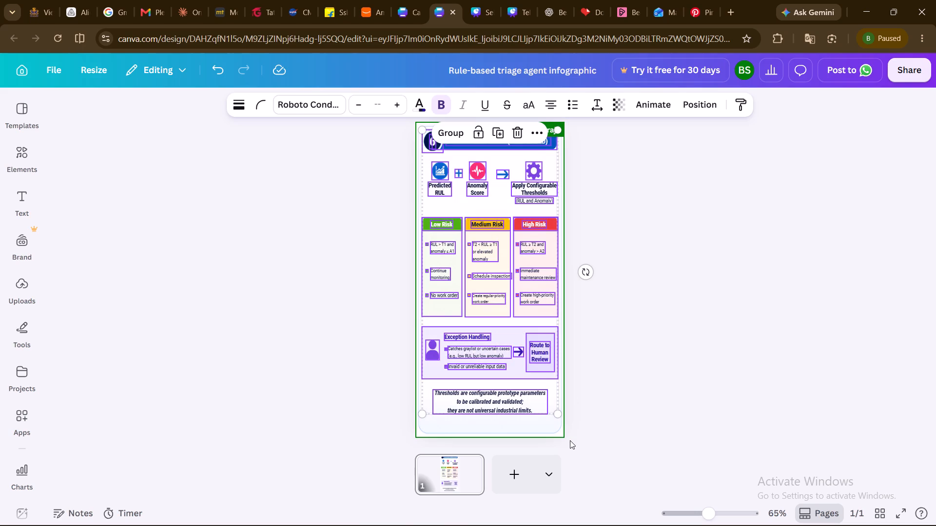
{"action": "key", "text": "ctrl+c"}
Paste the copied triage elements onto page 6 of the Teliport S4 submission template.
{"action": "left_click", "coordinate": [510, 11]}
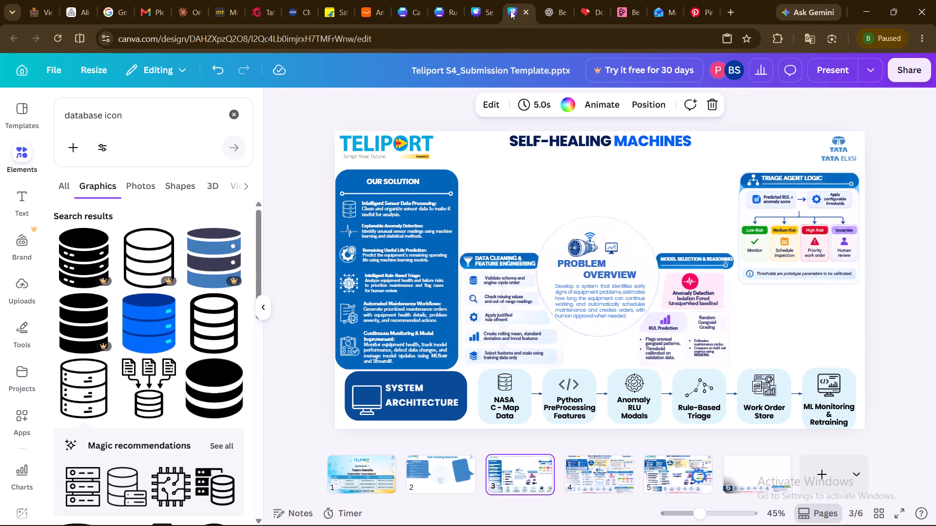
{"action": "left_click", "coordinate": [746, 475]}
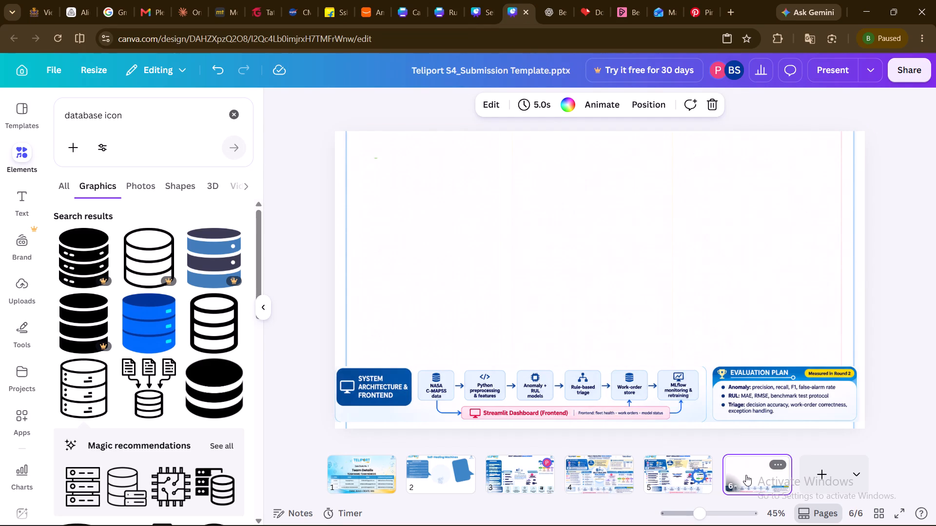
{"action": "left_click", "coordinate": [565, 189]}
{"action": "key", "text": "ctrl+v"}
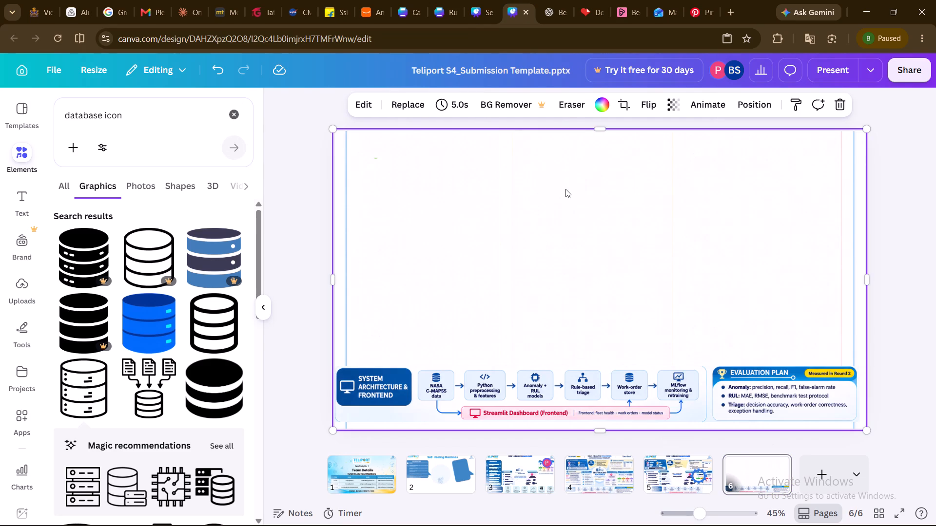
{"action": "left_click", "coordinate": [522, 208]}
{"action": "left_click_drag", "start_coordinate": [522, 208], "coordinate": [542, 222]}
{"action": "left_click_drag", "start_coordinate": [542, 222], "coordinate": [644, 273]}
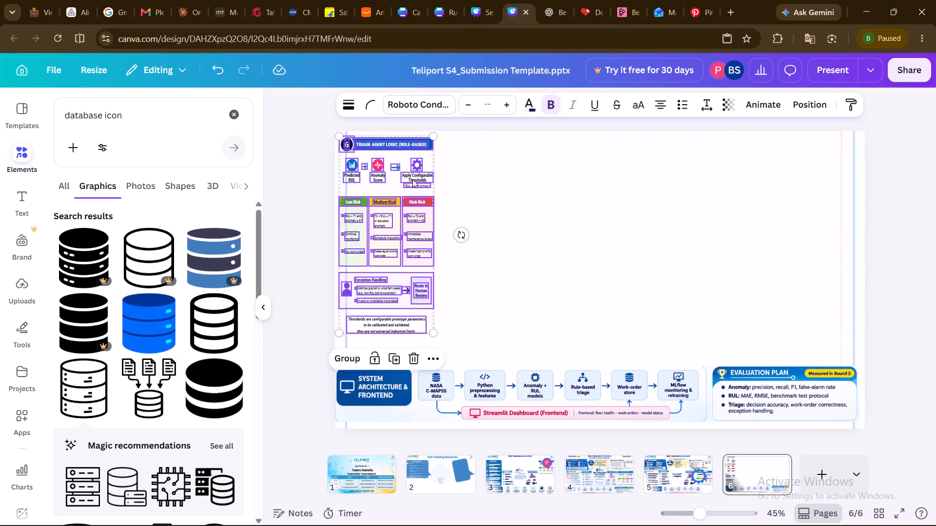
{"action": "left_click", "coordinate": [496, 203]}
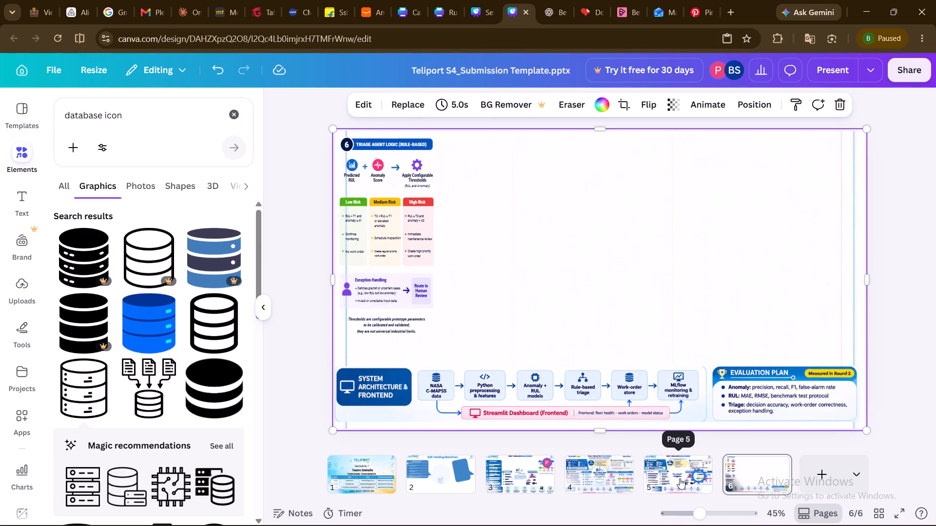
Delete the Triage Agent Logic graphic from page 3, the Self-Healing Machines slide.
{"action": "left_click", "coordinate": [529, 461]}
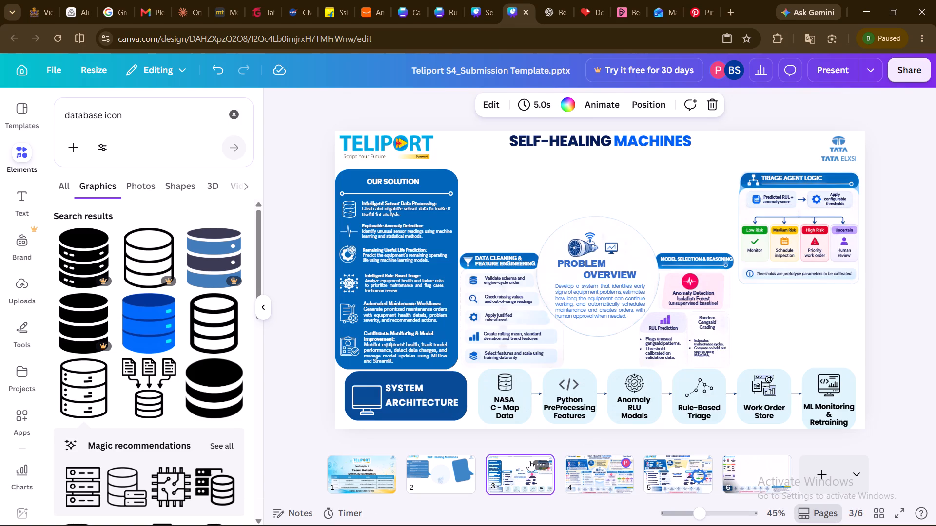
{"action": "left_click", "coordinate": [799, 272]}
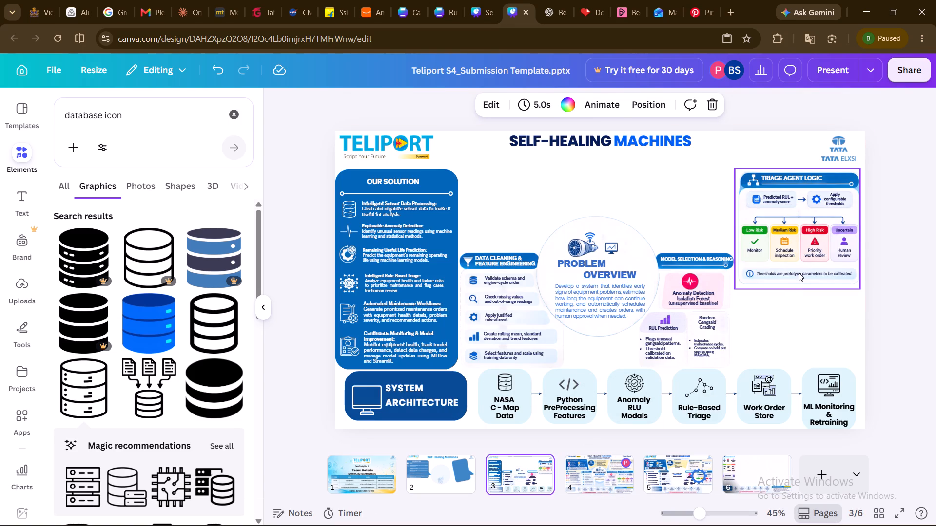
{"action": "key", "text": "Delete"}
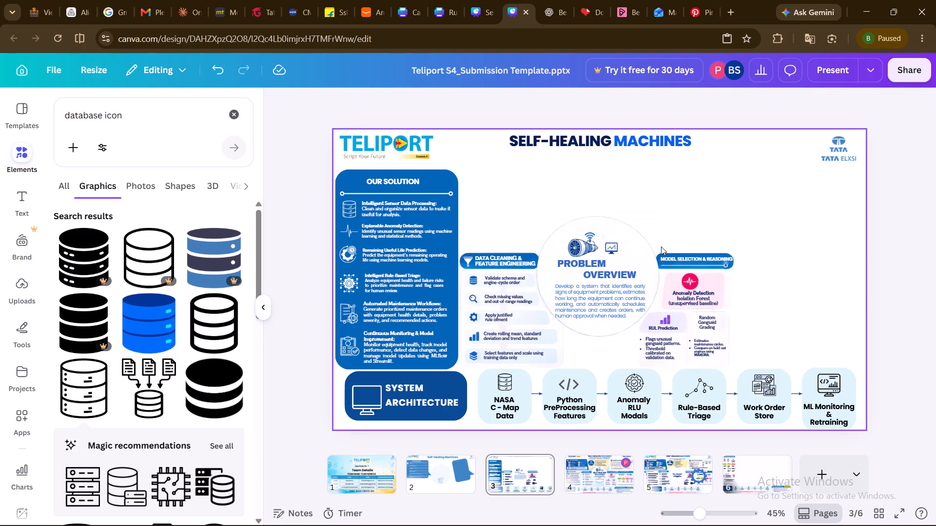
Move the whole Model Selection & Reasoning block outward and slightly up, away from the Problem Overview circle.
{"action": "left_click_drag", "start_coordinate": [661, 246], "coordinate": [745, 355]}
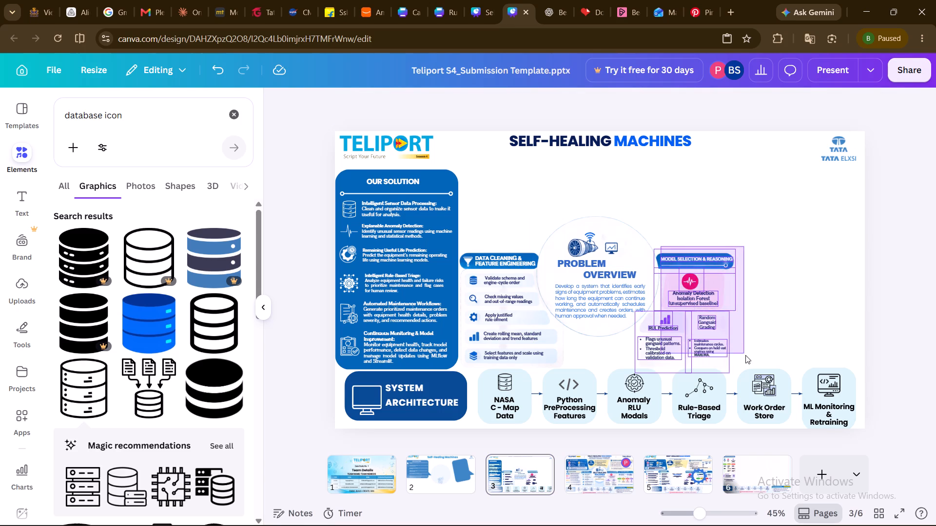
{"action": "left_click_drag", "start_coordinate": [745, 355], "coordinate": [748, 362]}
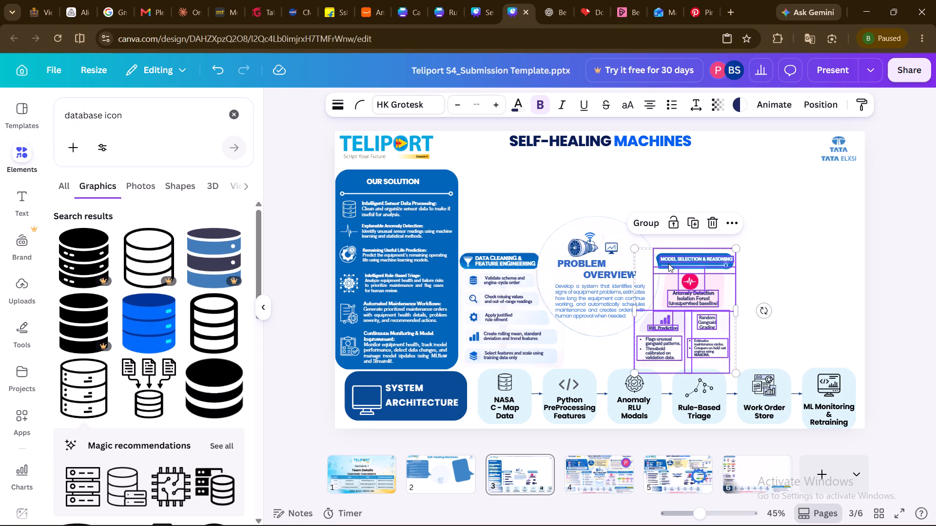
{"action": "left_click_drag", "start_coordinate": [668, 263], "coordinate": [731, 253]}
{"action": "left_click_drag", "start_coordinate": [745, 243], "coordinate": [750, 233]}
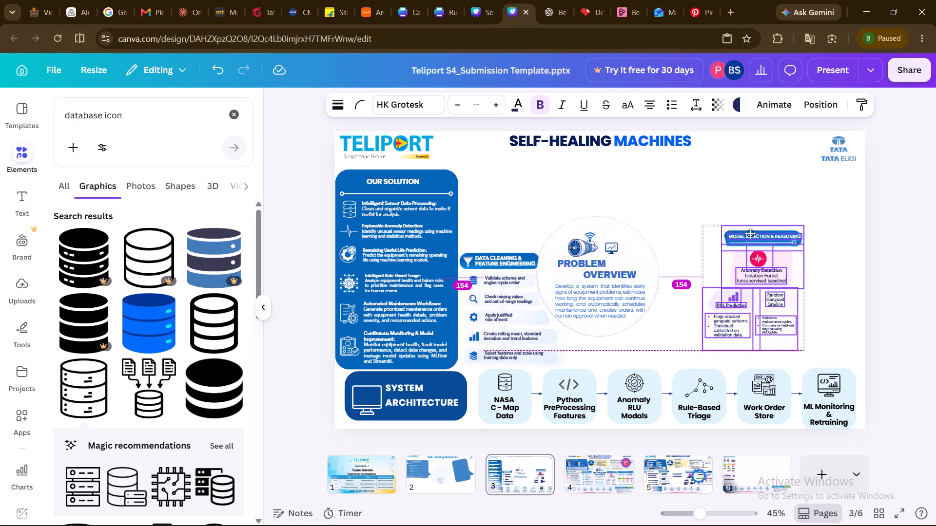
{"action": "left_click", "coordinate": [846, 250]}
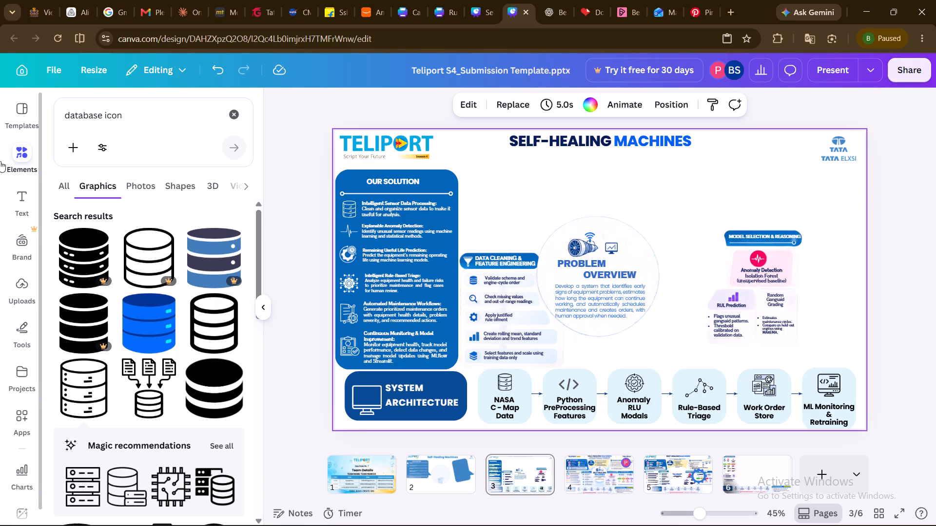
Clear the database icon search and insert the notched banner shape from the recently used shapes onto page 3.
{"action": "left_click", "coordinate": [232, 116]}
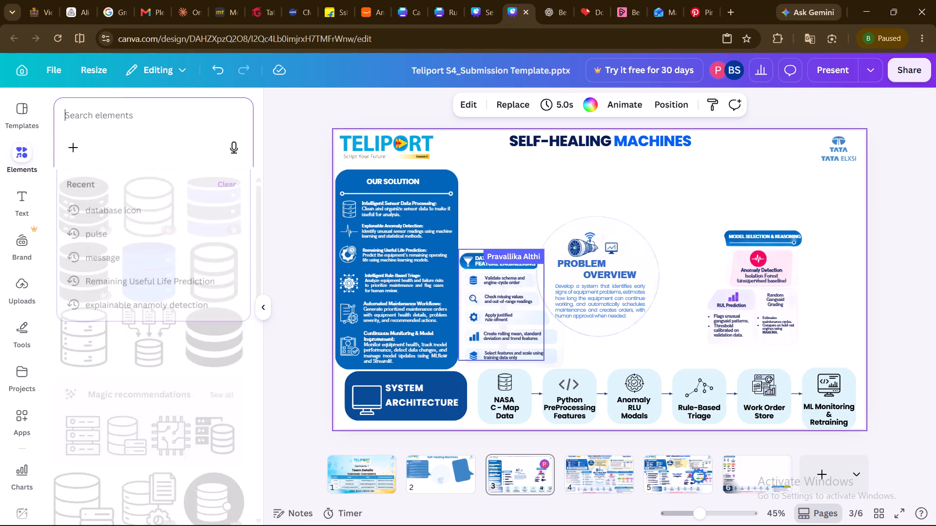
{"action": "left_click", "coordinate": [54, 112]}
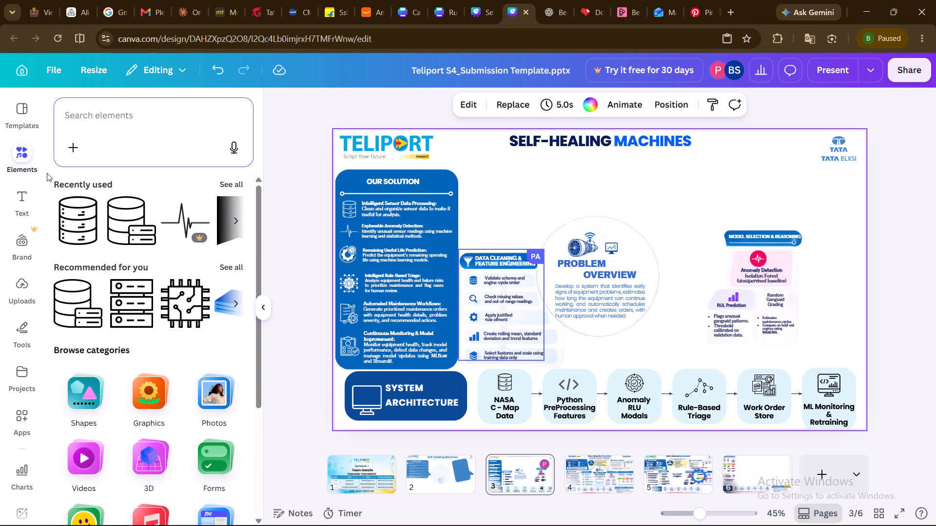
{"action": "left_click", "coordinate": [49, 174]}
{"action": "scroll", "coordinate": [72, 257], "scroll_direction": "down", "scroll_amount": 1}
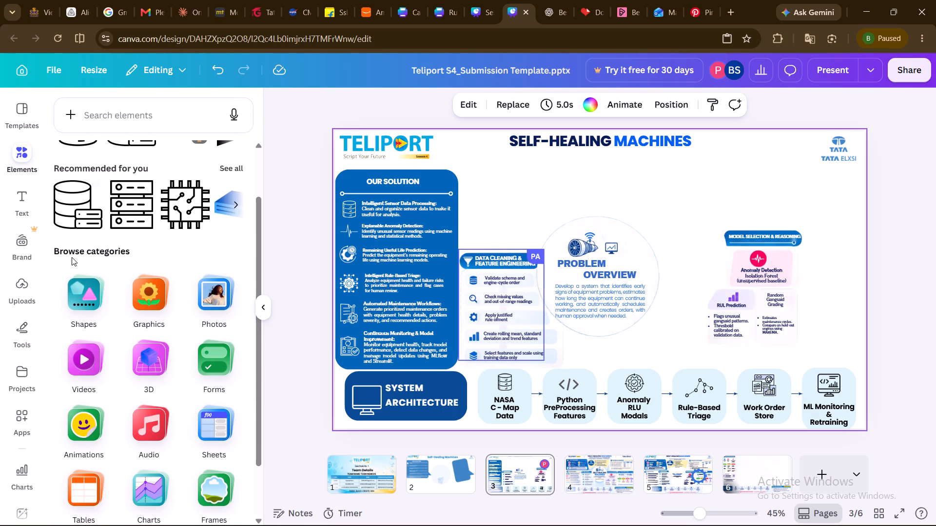
{"action": "left_click", "coordinate": [83, 305]}
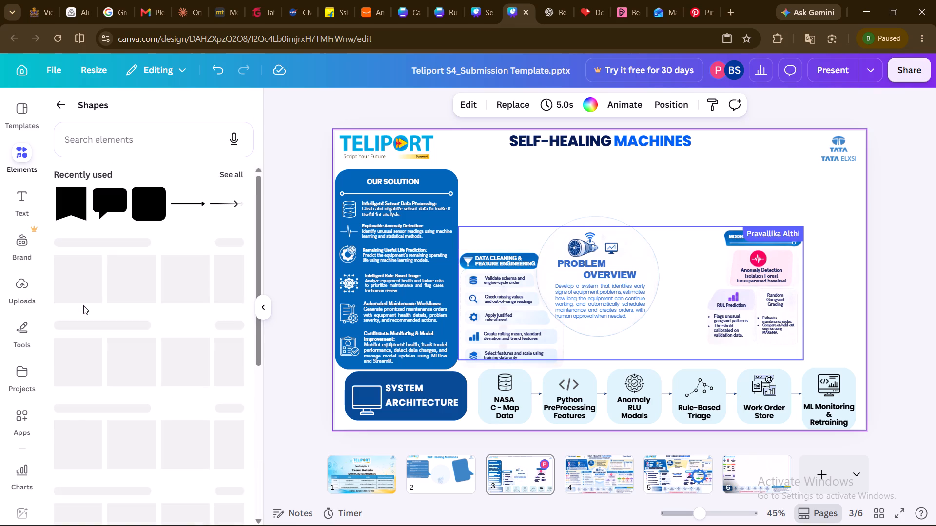
{"action": "left_click", "coordinate": [67, 209]}
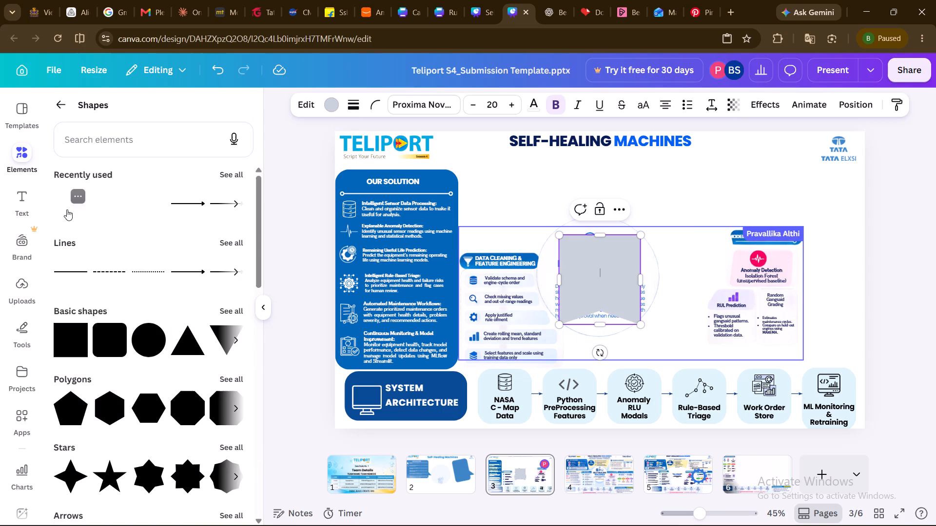
Stretch the grey banner shape into a wide block about 282 high and place it between the Self-Healing Machines title and Problem Overview circle.
{"action": "left_click_drag", "start_coordinate": [600, 290], "coordinate": [598, 288]}
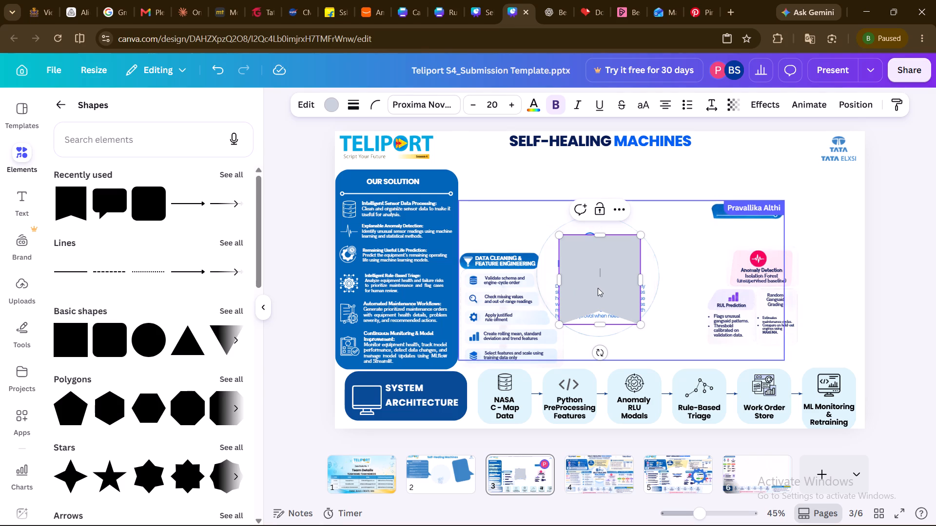
{"action": "left_click_drag", "start_coordinate": [598, 288], "coordinate": [522, 199]}
{"action": "left_click_drag", "start_coordinate": [565, 238], "coordinate": [601, 223]}
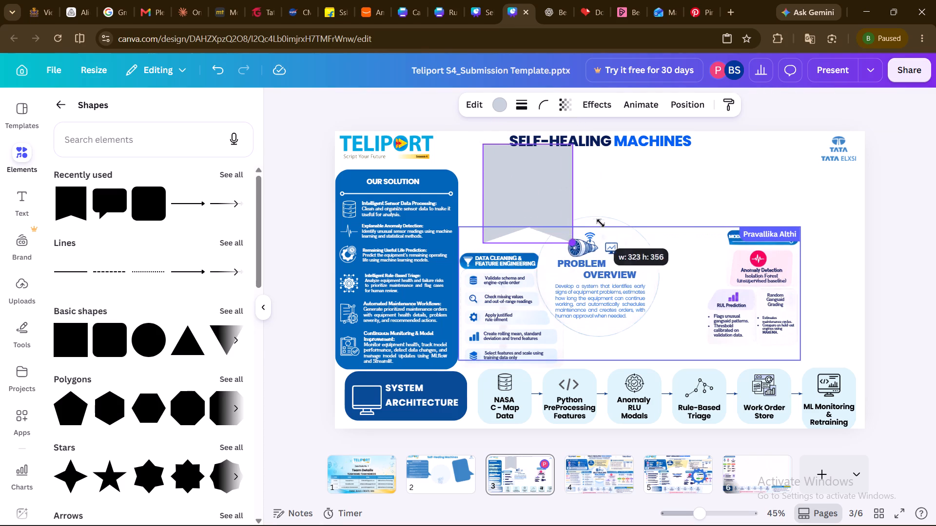
{"action": "left_click_drag", "start_coordinate": [601, 223], "coordinate": [566, 218]}
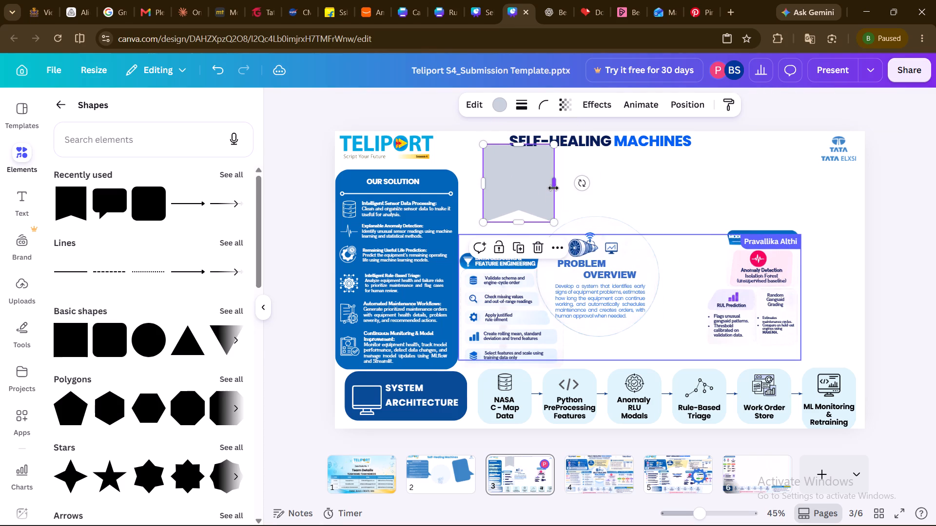
{"action": "left_click_drag", "start_coordinate": [552, 188], "coordinate": [692, 162]}
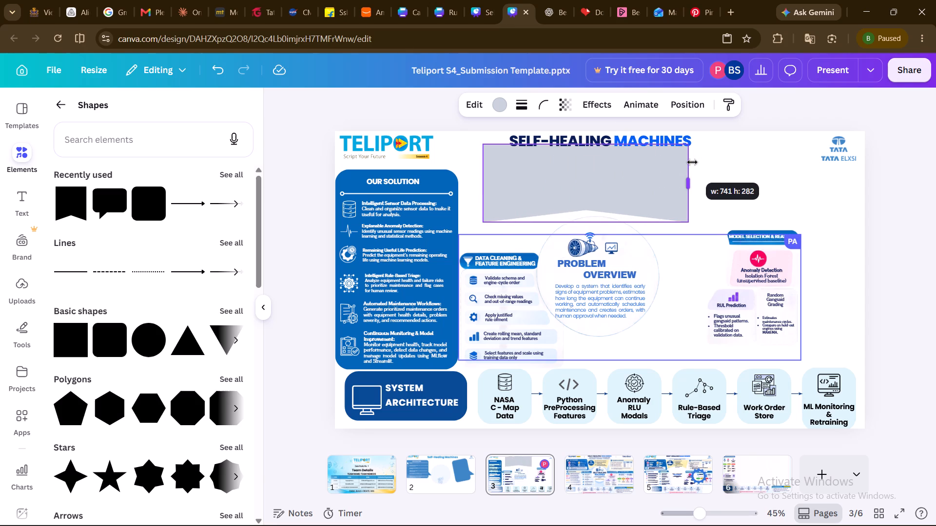
{"action": "left_click_drag", "start_coordinate": [692, 162], "coordinate": [703, 164]}
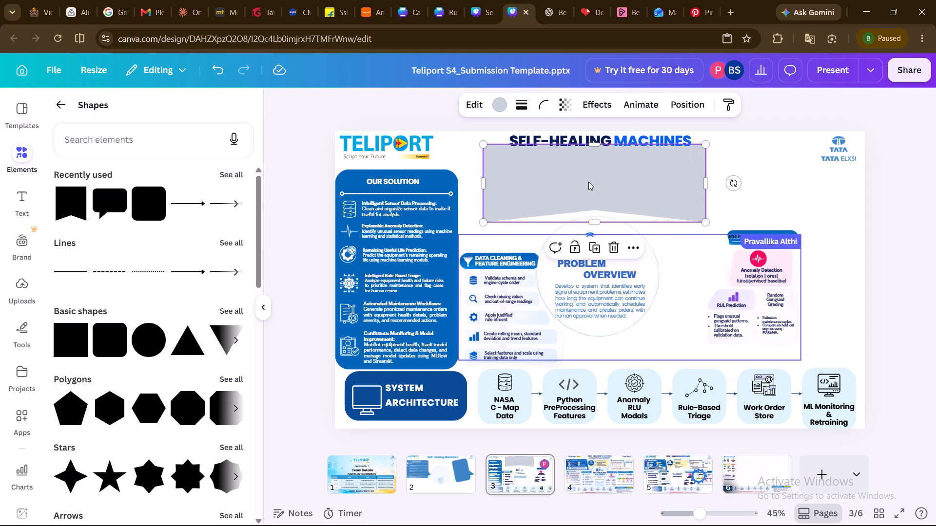
{"action": "left_click_drag", "start_coordinate": [588, 182], "coordinate": [587, 184]}
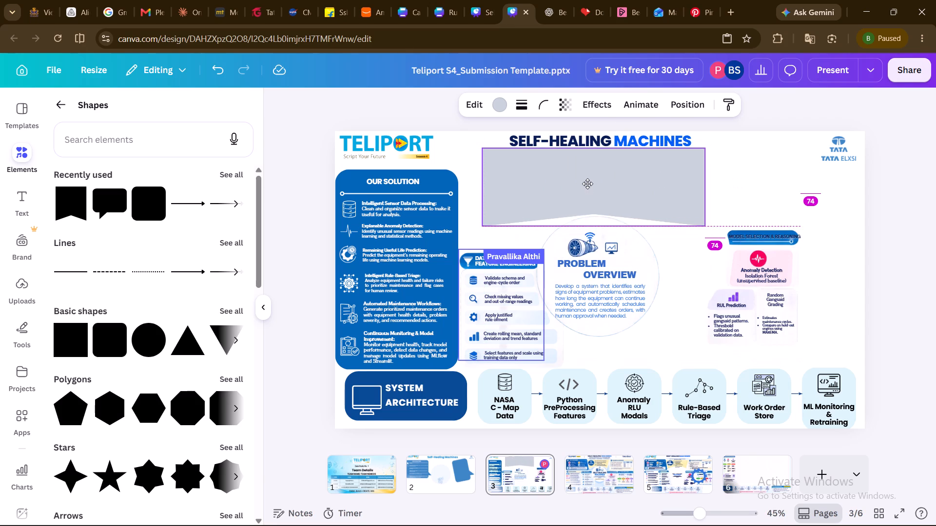
{"action": "left_click_drag", "start_coordinate": [587, 184], "coordinate": [588, 188]}
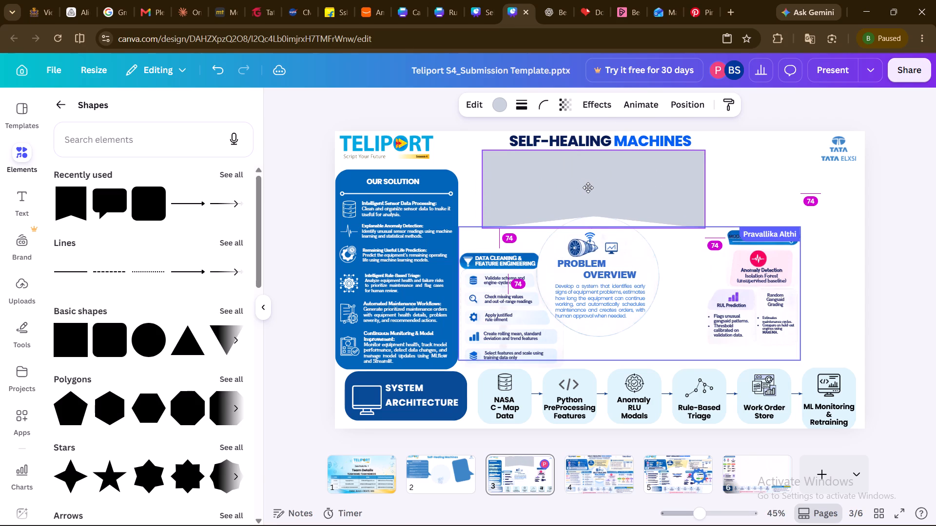
{"action": "left_click_drag", "start_coordinate": [588, 188], "coordinate": [588, 187]}
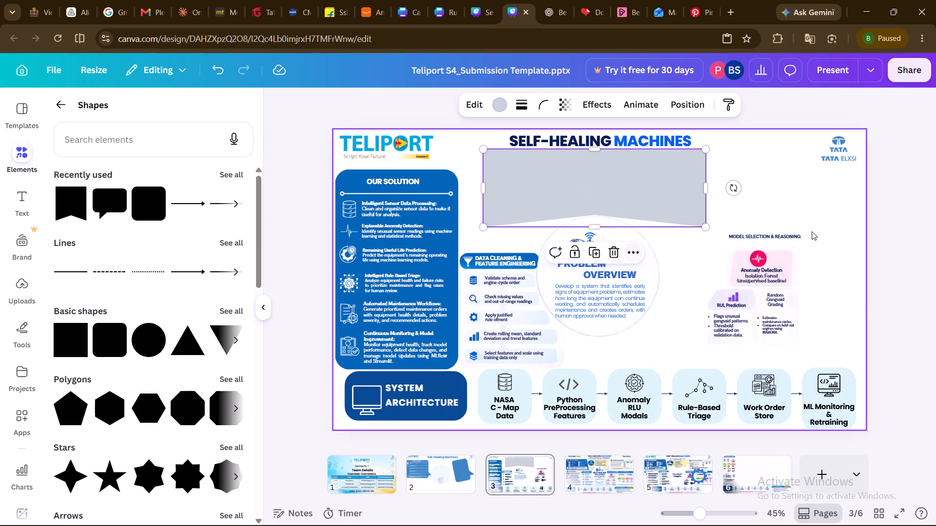
{"action": "left_click", "coordinate": [893, 257]}
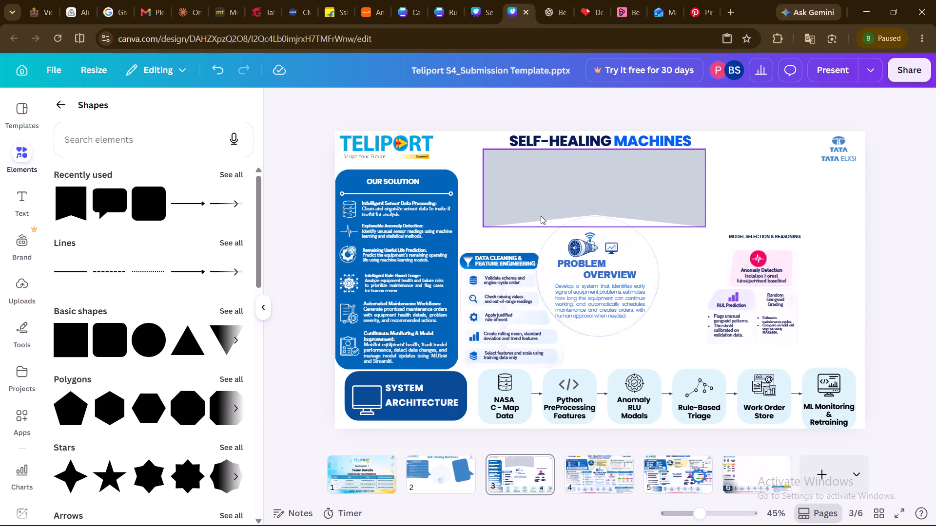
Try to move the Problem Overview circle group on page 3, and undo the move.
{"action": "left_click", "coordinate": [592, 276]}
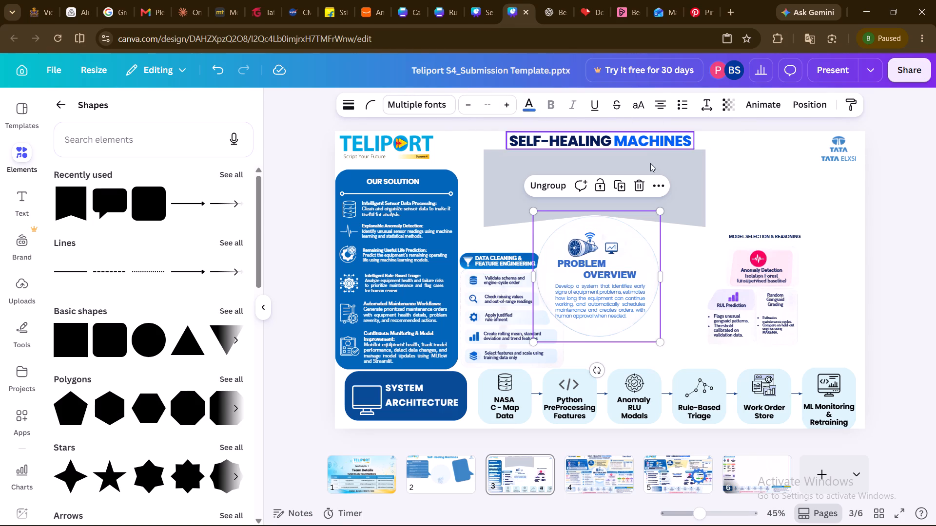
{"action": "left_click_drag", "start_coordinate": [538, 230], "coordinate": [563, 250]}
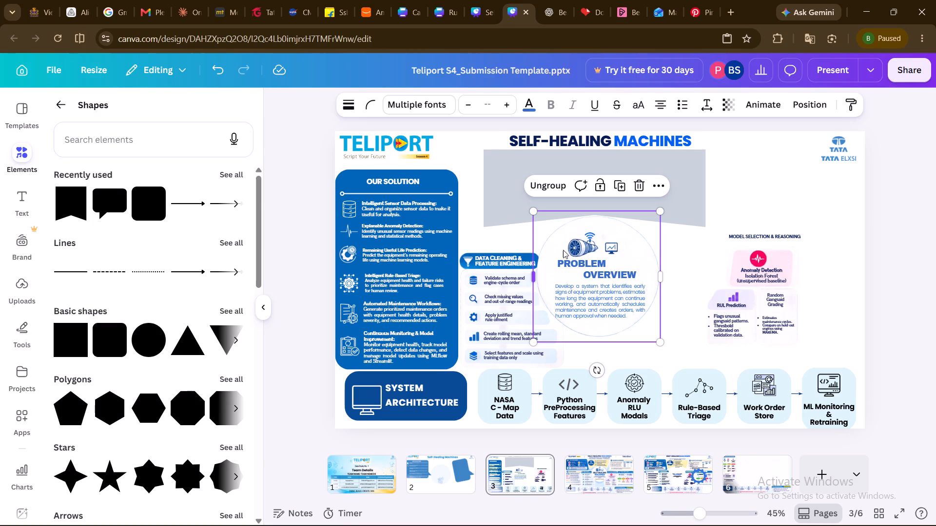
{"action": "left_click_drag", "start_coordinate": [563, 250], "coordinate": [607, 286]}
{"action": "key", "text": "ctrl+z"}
Align the Problem Overview circle group to the middle and centre of the page.
{"action": "left_click", "coordinate": [762, 108]}
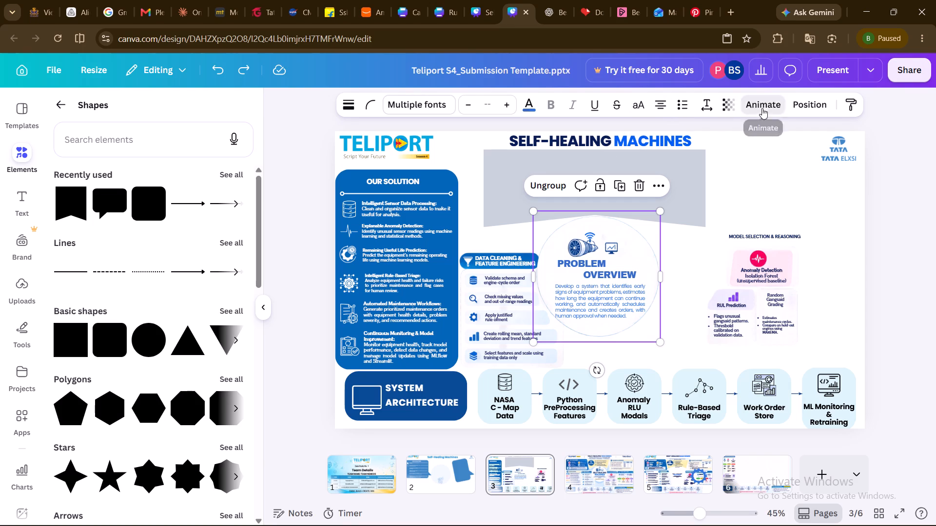
{"action": "left_click", "coordinate": [811, 105]}
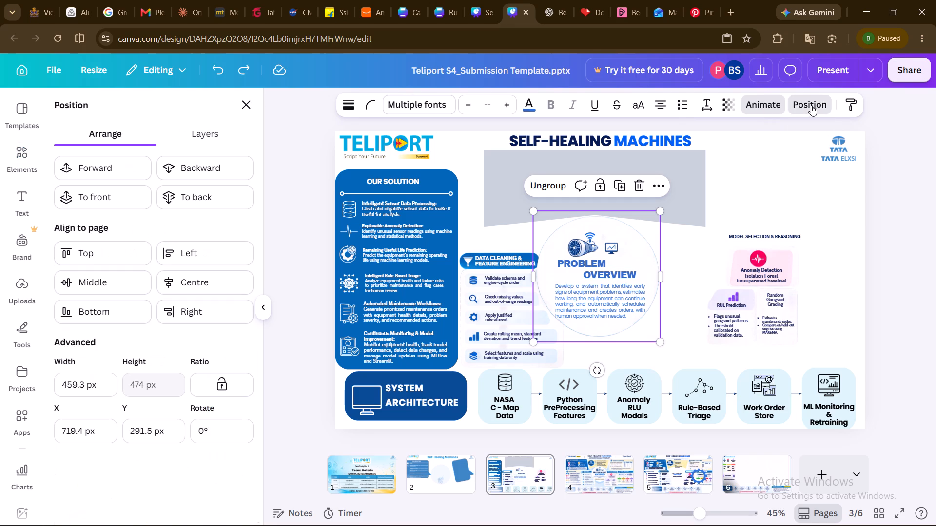
{"action": "left_click", "coordinate": [100, 288]}
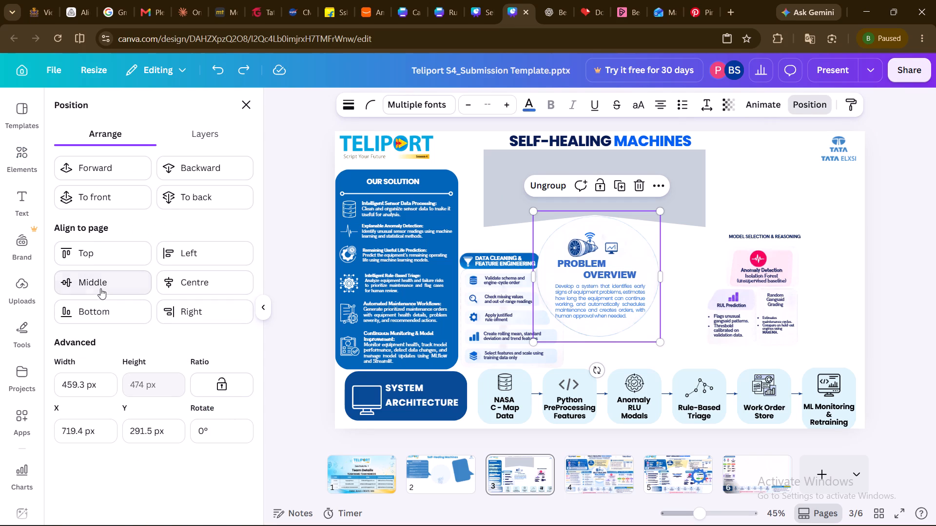
{"action": "left_click", "coordinate": [204, 291]}
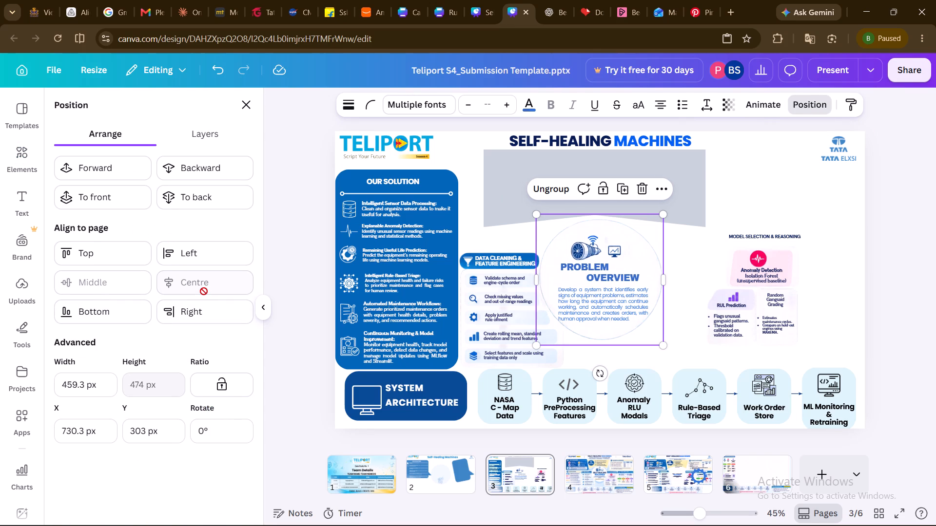
{"action": "left_click", "coordinate": [931, 224]}
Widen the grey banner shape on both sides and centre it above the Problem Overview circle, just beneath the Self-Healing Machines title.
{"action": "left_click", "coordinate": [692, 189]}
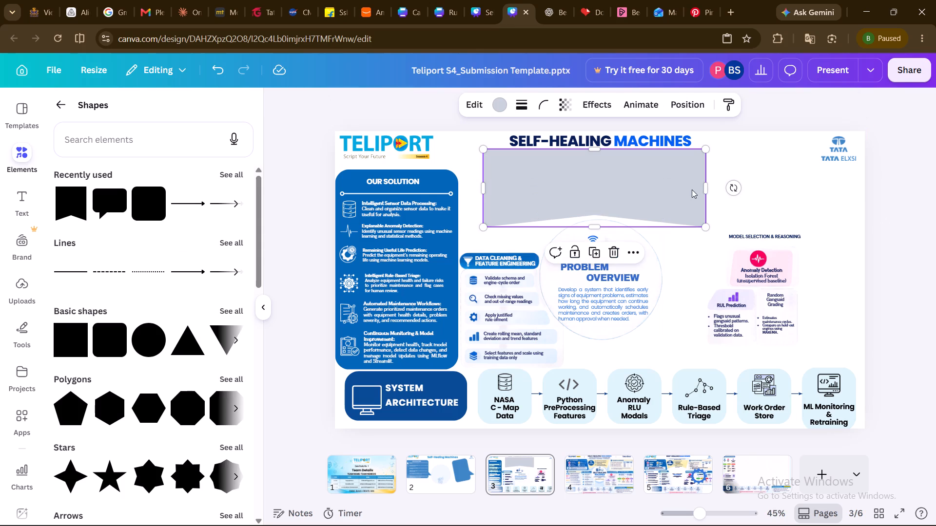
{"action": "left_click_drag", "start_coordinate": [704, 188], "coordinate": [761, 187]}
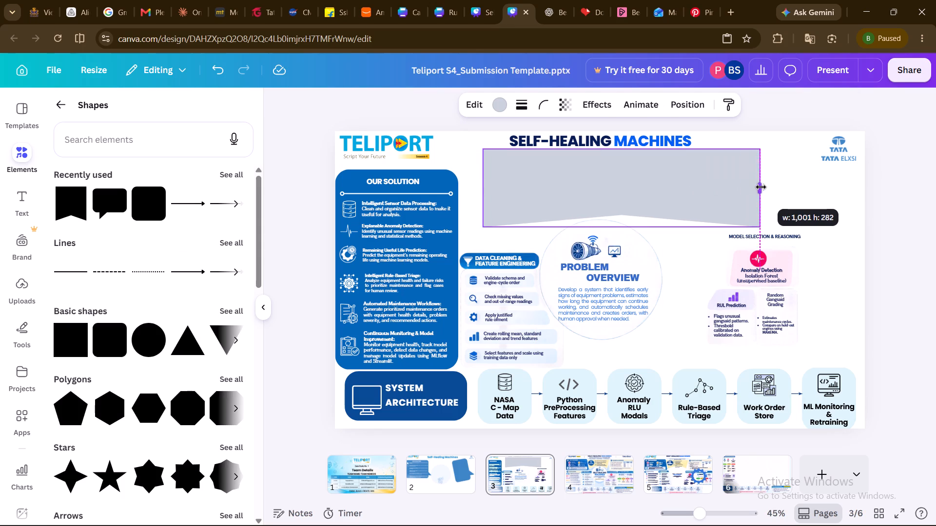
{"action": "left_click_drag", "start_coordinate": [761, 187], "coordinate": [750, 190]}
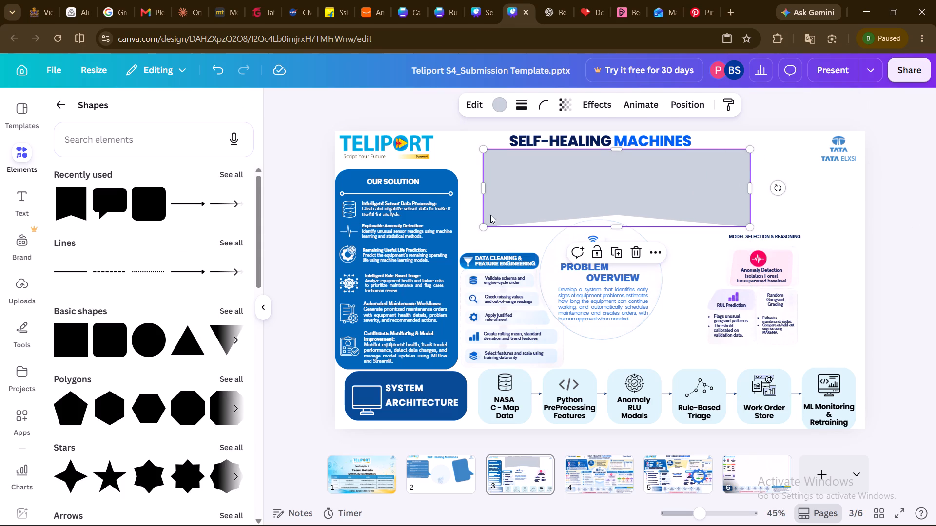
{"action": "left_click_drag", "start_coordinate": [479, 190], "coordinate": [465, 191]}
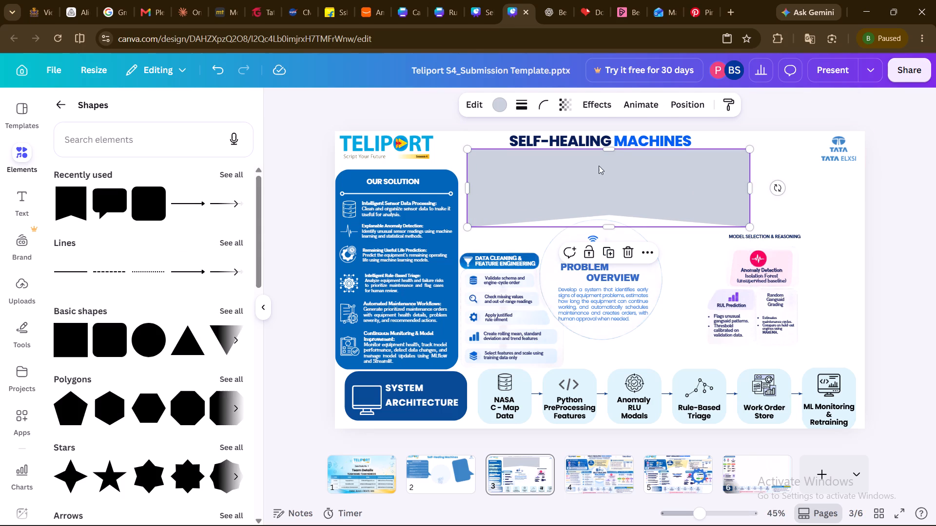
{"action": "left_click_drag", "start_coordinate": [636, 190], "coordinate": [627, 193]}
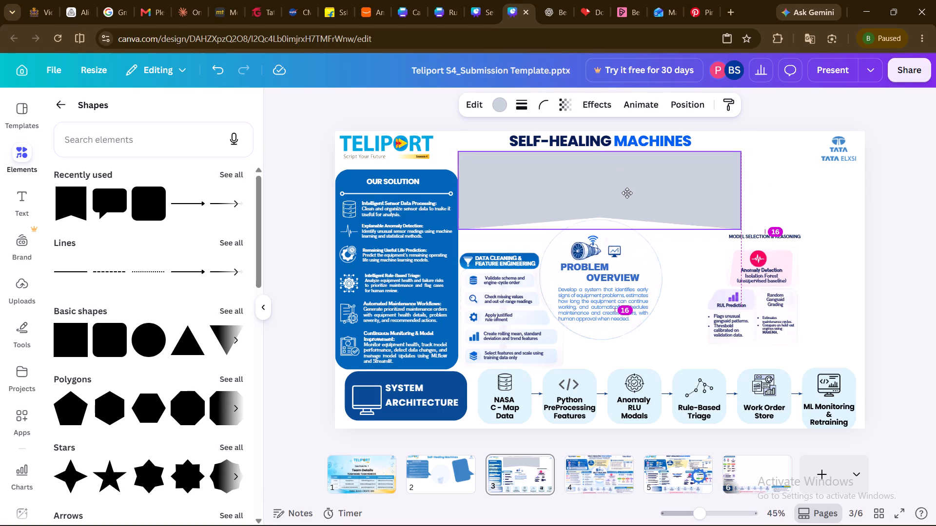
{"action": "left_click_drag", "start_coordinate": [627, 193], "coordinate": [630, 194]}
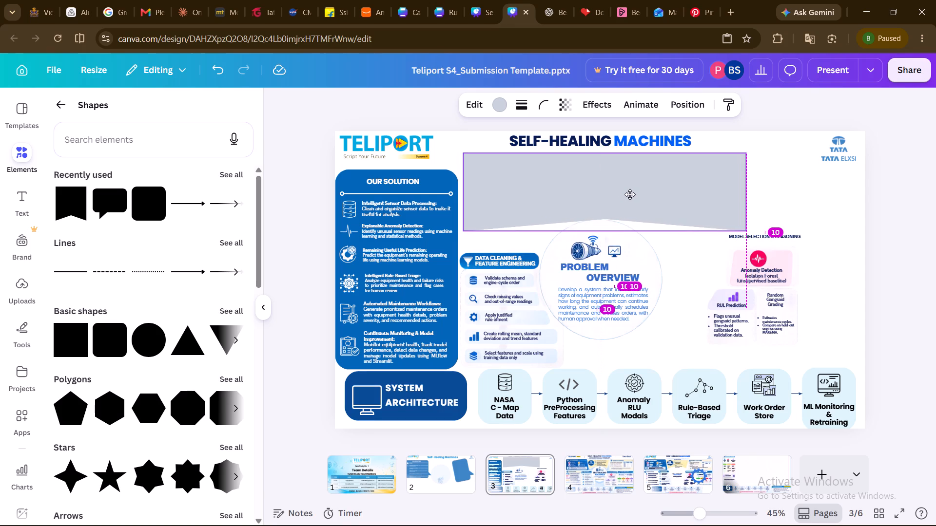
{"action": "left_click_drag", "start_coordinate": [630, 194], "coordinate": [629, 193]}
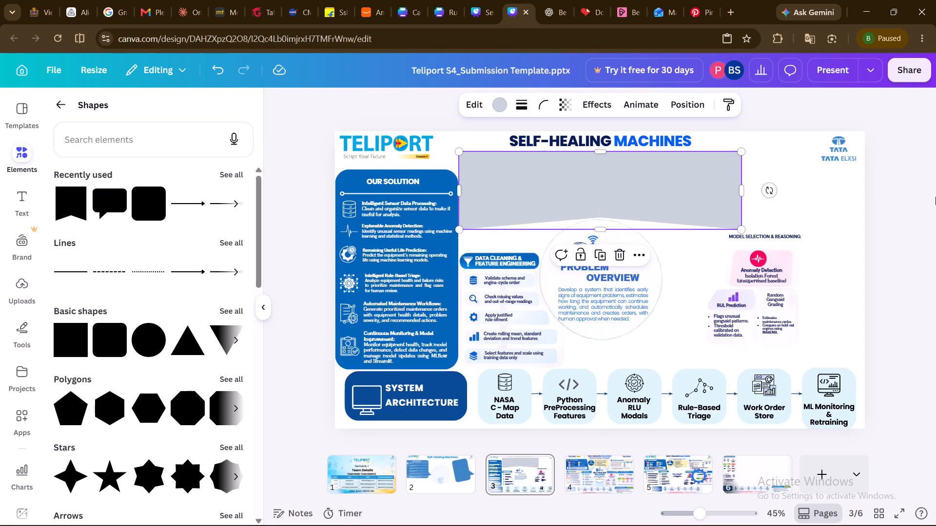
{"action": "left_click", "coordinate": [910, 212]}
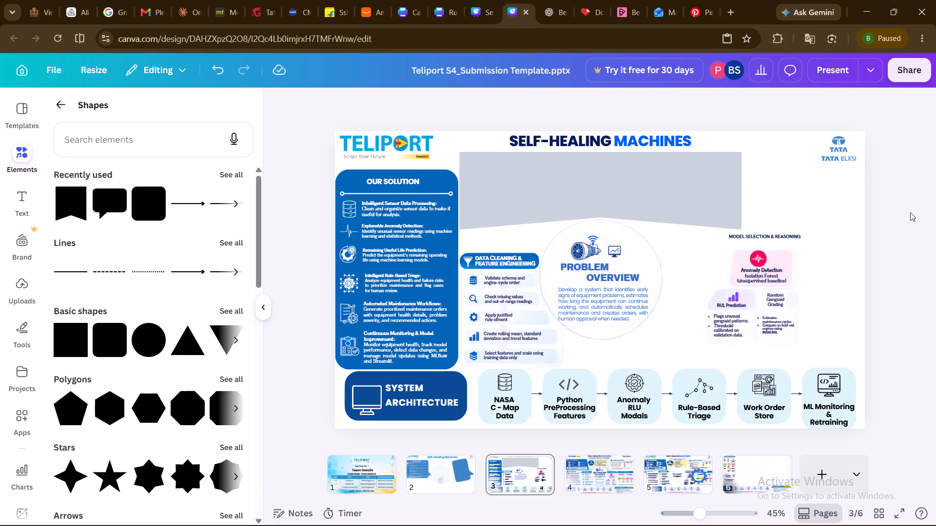
Delete the wide grey banner shape above the Problem Overview circle.
{"action": "left_click", "coordinate": [625, 201]}
{"action": "key", "text": "Delete"}
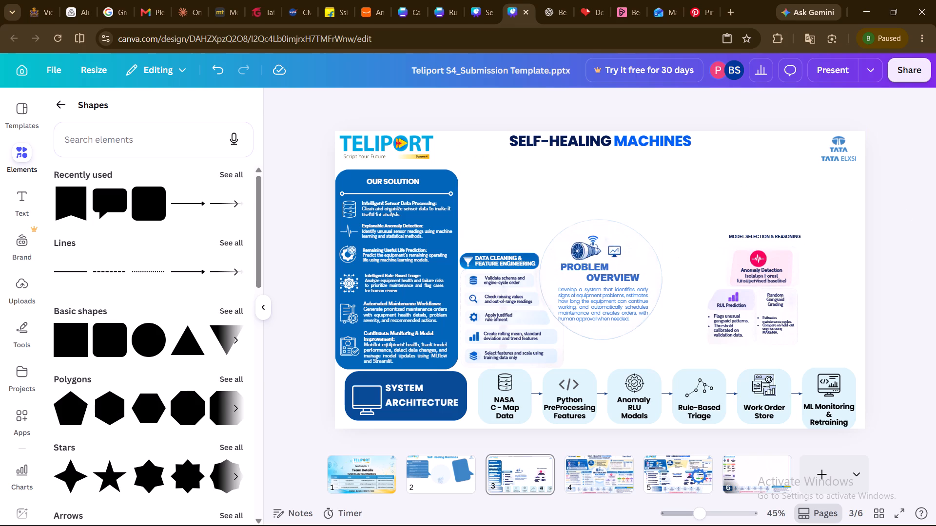
Browse the shape library's categories, including all flowchart shapes, for a replacement shape to go above the Problem Overview circle.
{"action": "scroll", "coordinate": [214, 269], "scroll_direction": "down", "scroll_amount": 3}
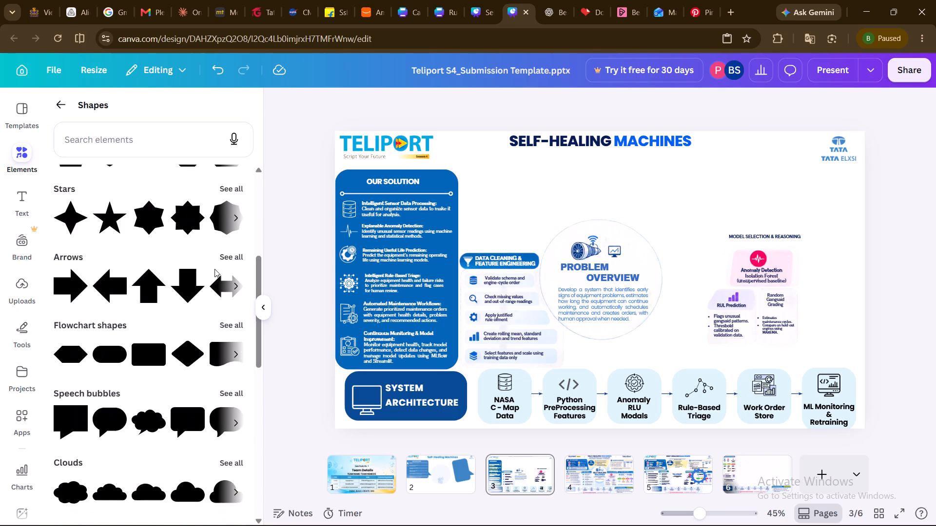
{"action": "scroll", "coordinate": [214, 269], "scroll_direction": "down", "scroll_amount": 4}
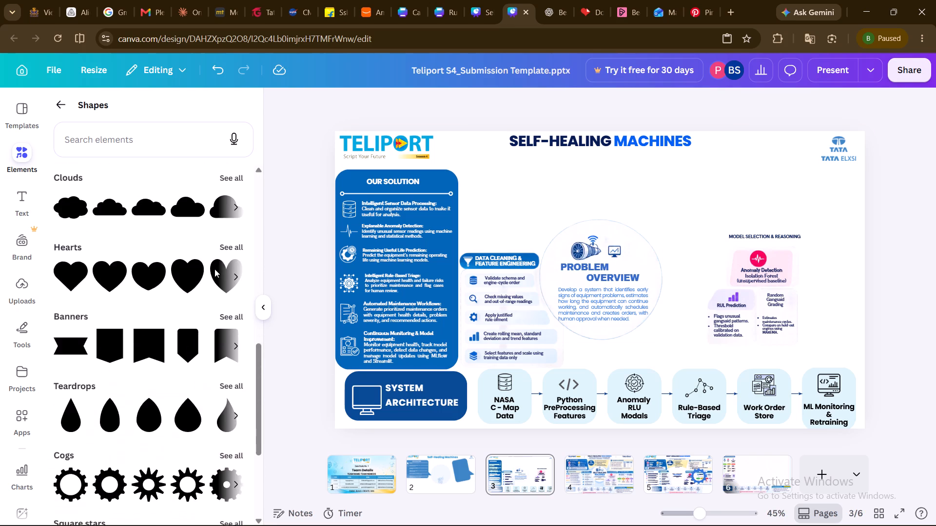
{"action": "scroll", "coordinate": [214, 269], "scroll_direction": "down", "scroll_amount": 2}
{"action": "scroll", "coordinate": [214, 269], "scroll_direction": "up", "scroll_amount": 1}
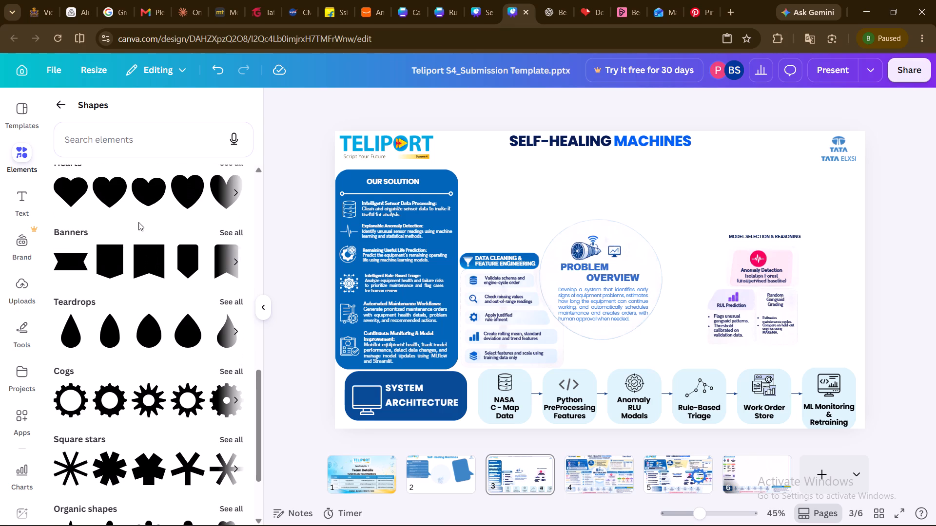
{"action": "scroll", "coordinate": [167, 284], "scroll_direction": "left", "scroll_amount": 1}
{"action": "scroll", "coordinate": [167, 284], "scroll_direction": "up", "scroll_amount": 3}
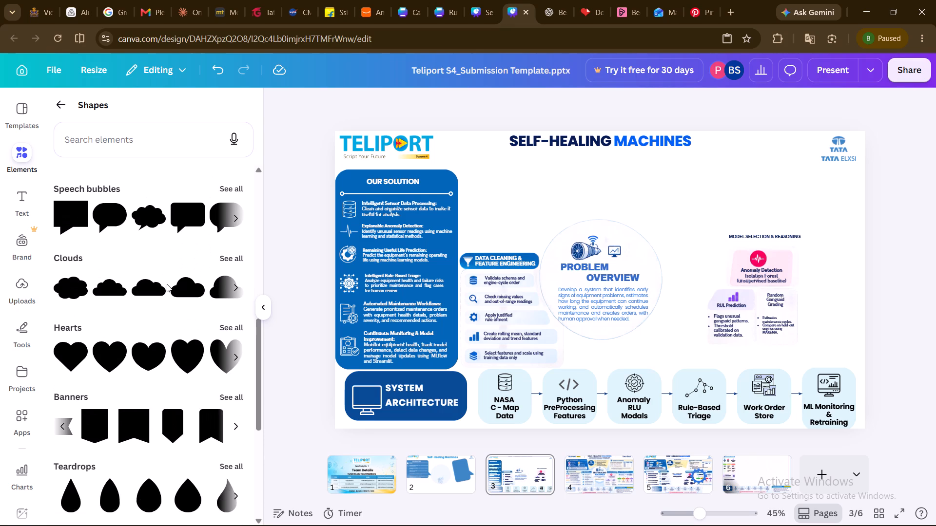
{"action": "scroll", "coordinate": [167, 284], "scroll_direction": "up", "scroll_amount": 3}
{"action": "scroll", "coordinate": [167, 284], "scroll_direction": "down", "scroll_amount": 3}
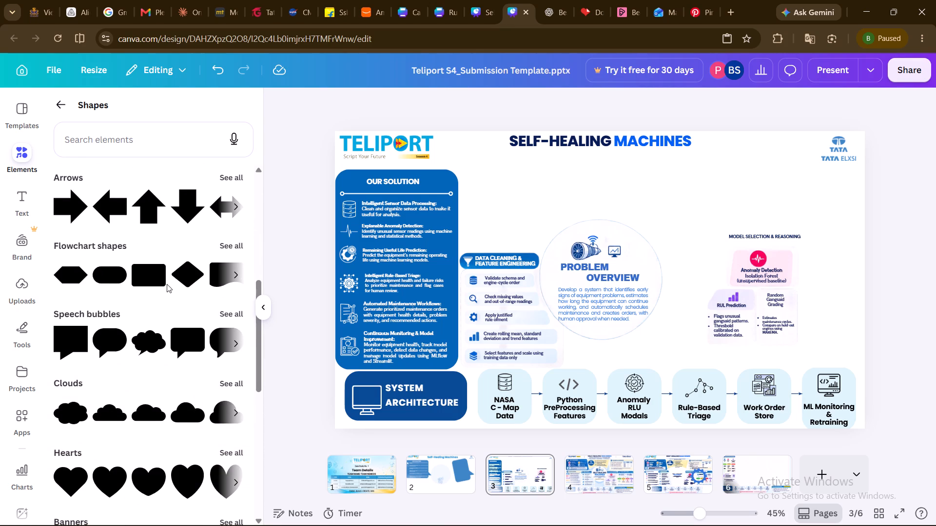
{"action": "scroll", "coordinate": [167, 284], "scroll_direction": "left", "scroll_amount": 3}
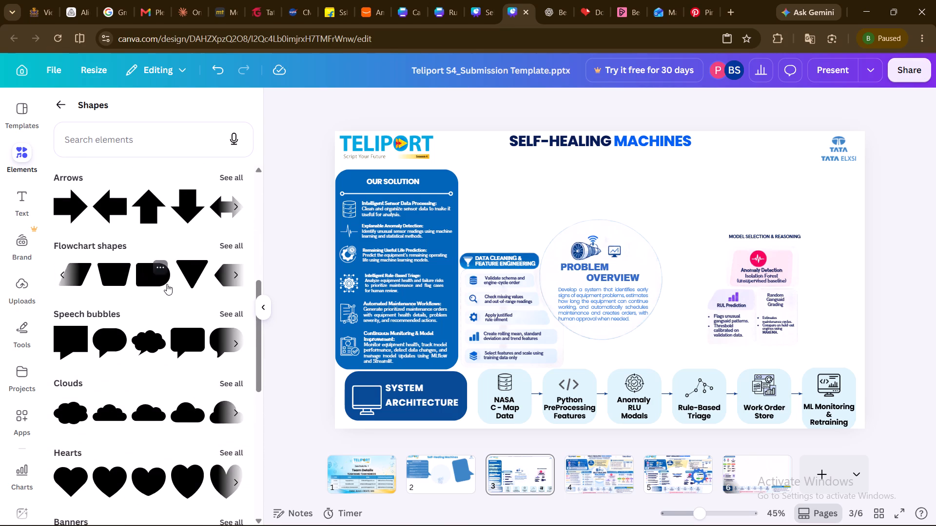
{"action": "scroll", "coordinate": [167, 284], "scroll_direction": "left", "scroll_amount": 3}
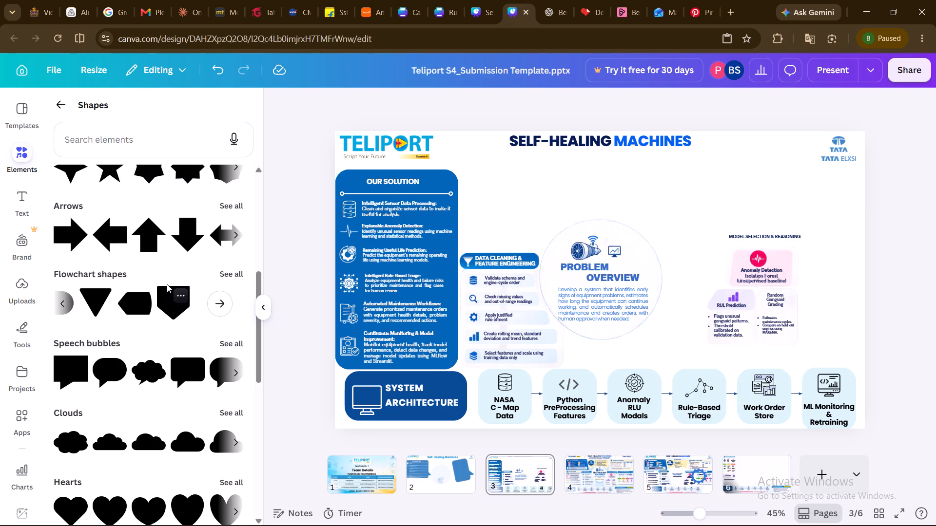
{"action": "left_click", "coordinate": [220, 275]}
{"action": "scroll", "coordinate": [164, 319], "scroll_direction": "down", "scroll_amount": 1}
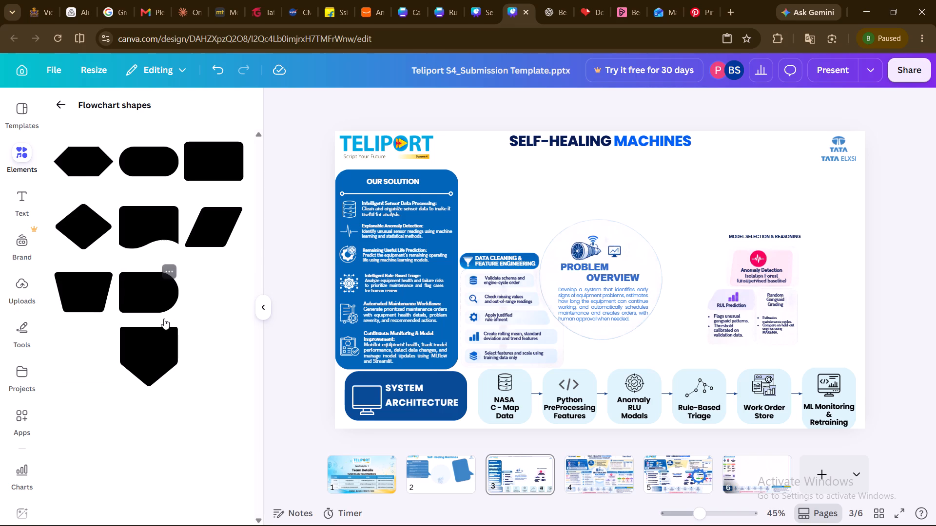
{"action": "left_click", "coordinate": [57, 103]}
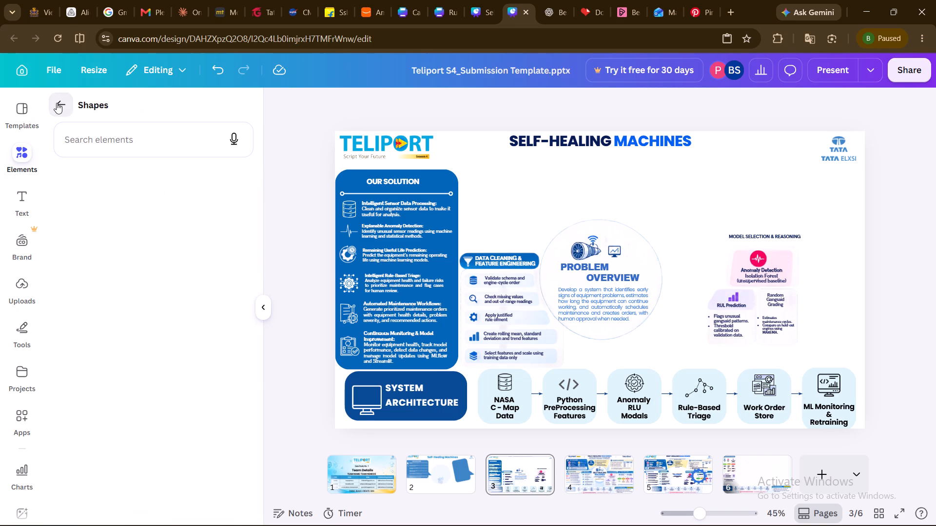
Insert the wide notched banner from the Banners shapes and place it between the Self-Healing Machines title and the Problem Overview circle.
{"action": "scroll", "coordinate": [137, 277], "scroll_direction": "up", "scroll_amount": 4}
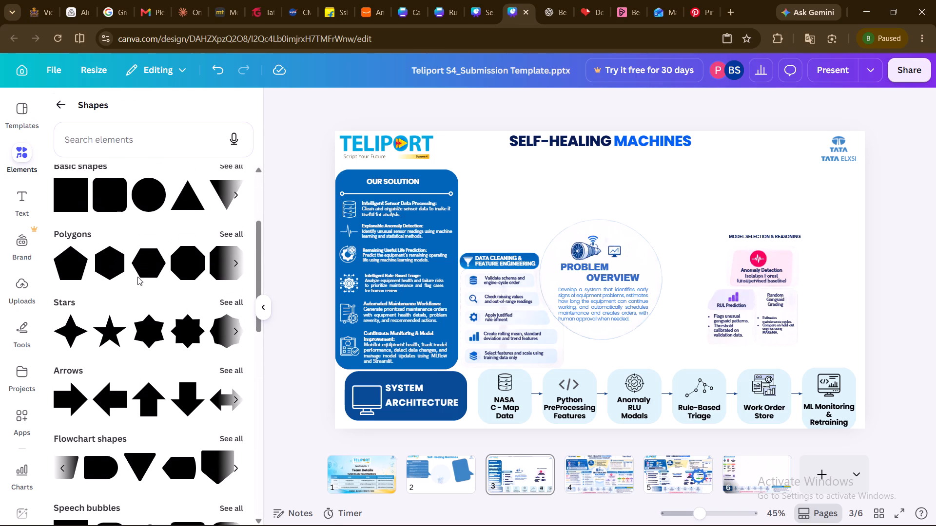
{"action": "scroll", "coordinate": [137, 277], "scroll_direction": "up", "scroll_amount": 1}
{"action": "scroll", "coordinate": [137, 277], "scroll_direction": "down", "scroll_amount": 4}
{"action": "scroll", "coordinate": [137, 341], "scroll_direction": "down", "scroll_amount": 2}
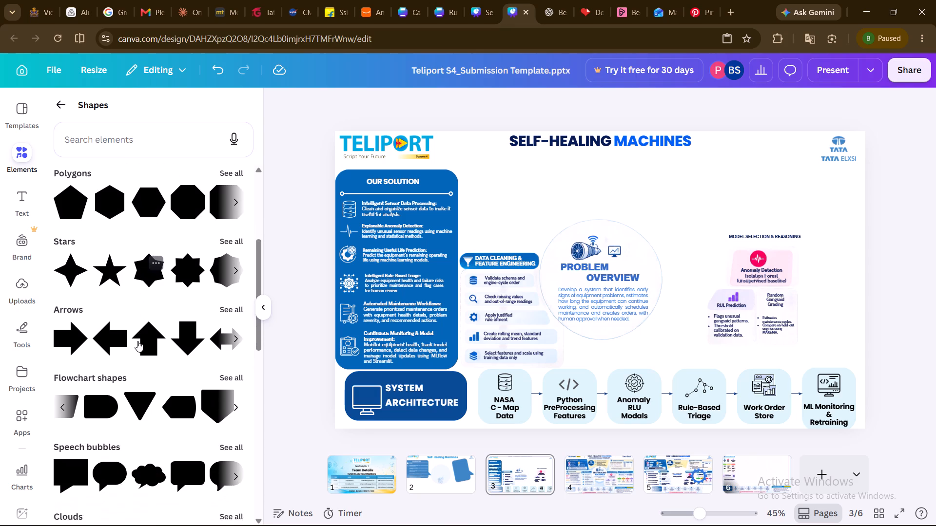
{"action": "scroll", "coordinate": [137, 341], "scroll_direction": "down", "scroll_amount": 3}
{"action": "scroll", "coordinate": [137, 341], "scroll_direction": "up", "scroll_amount": 1}
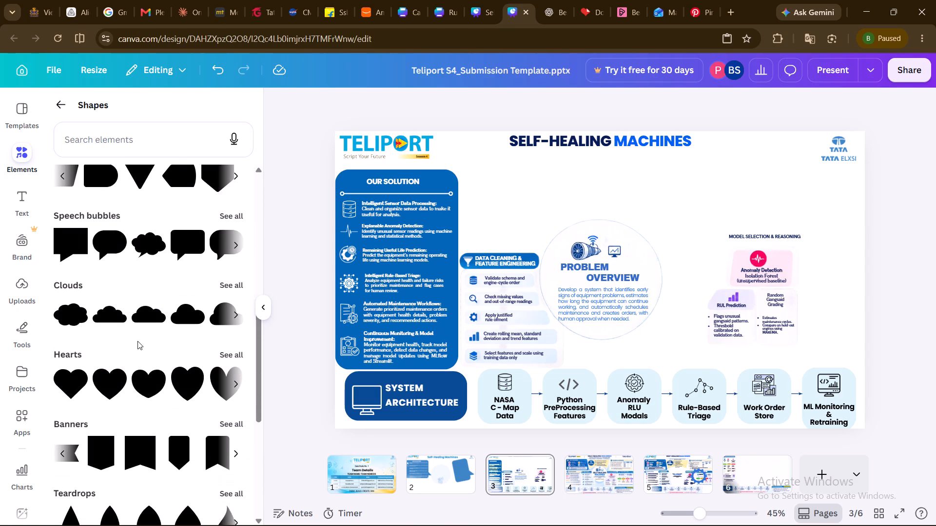
{"action": "scroll", "coordinate": [137, 341], "scroll_direction": "down", "scroll_amount": 3}
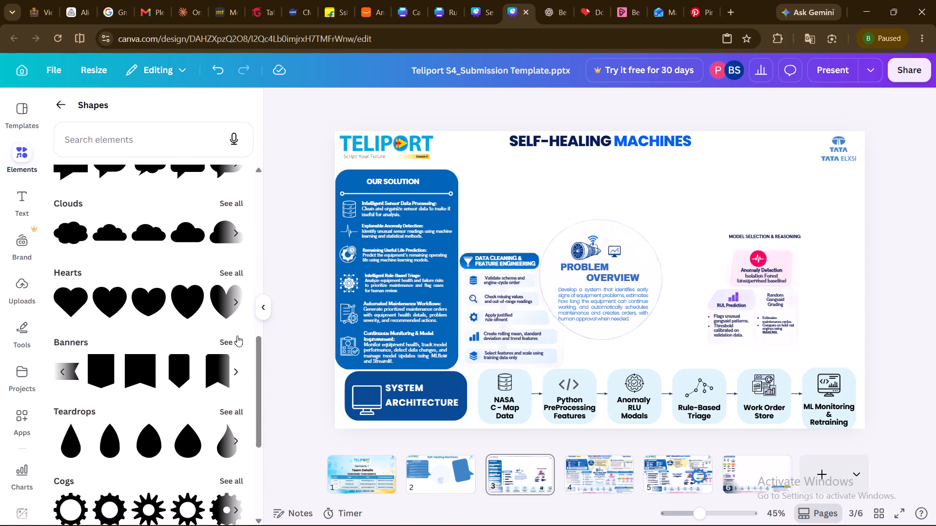
{"action": "left_click", "coordinate": [230, 343]}
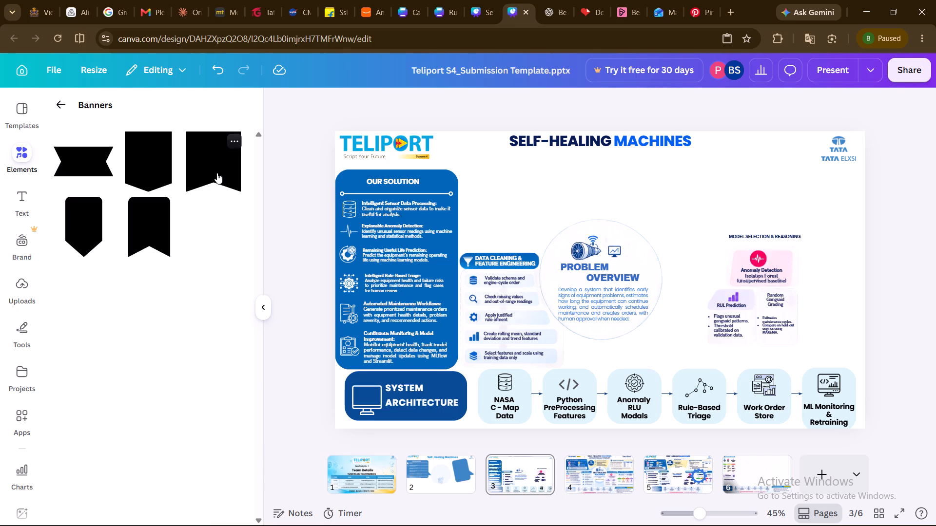
{"action": "left_click", "coordinate": [216, 173]}
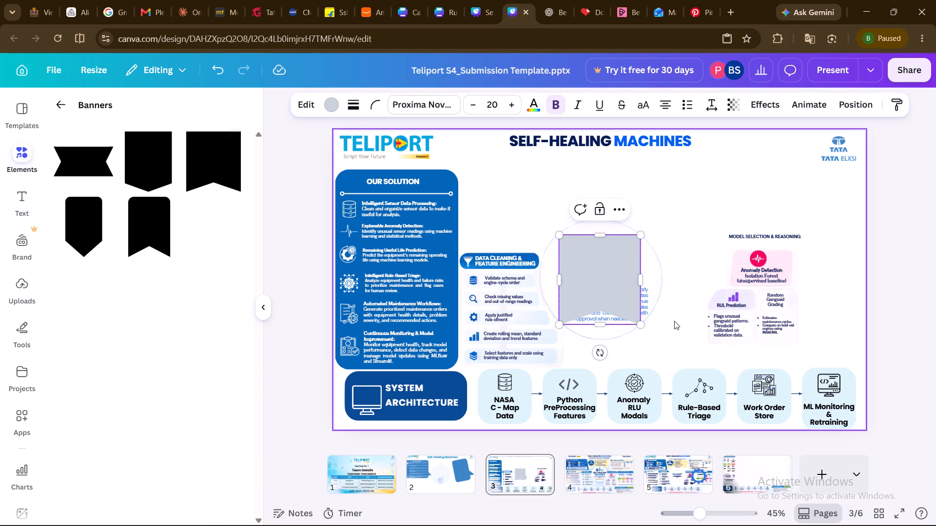
{"action": "left_click_drag", "start_coordinate": [595, 294], "coordinate": [555, 213]}
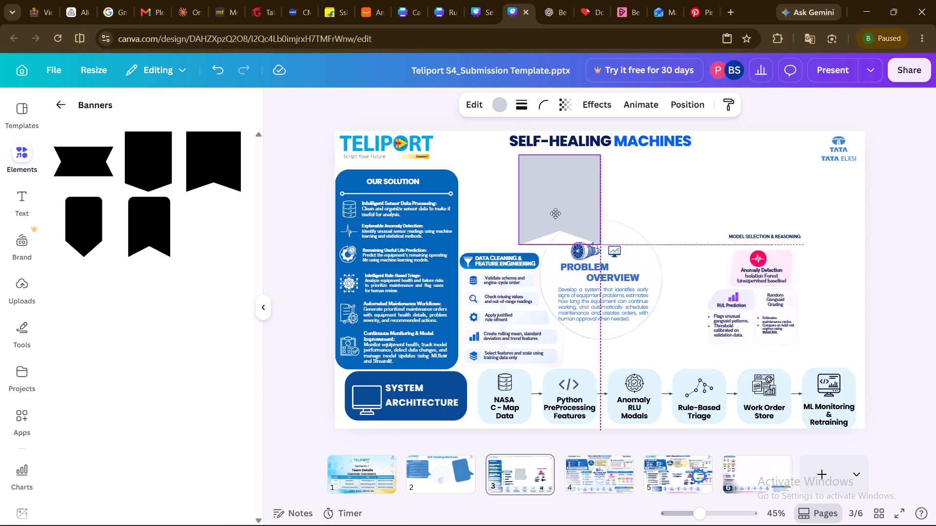
{"action": "left_click_drag", "start_coordinate": [555, 213], "coordinate": [548, 206]}
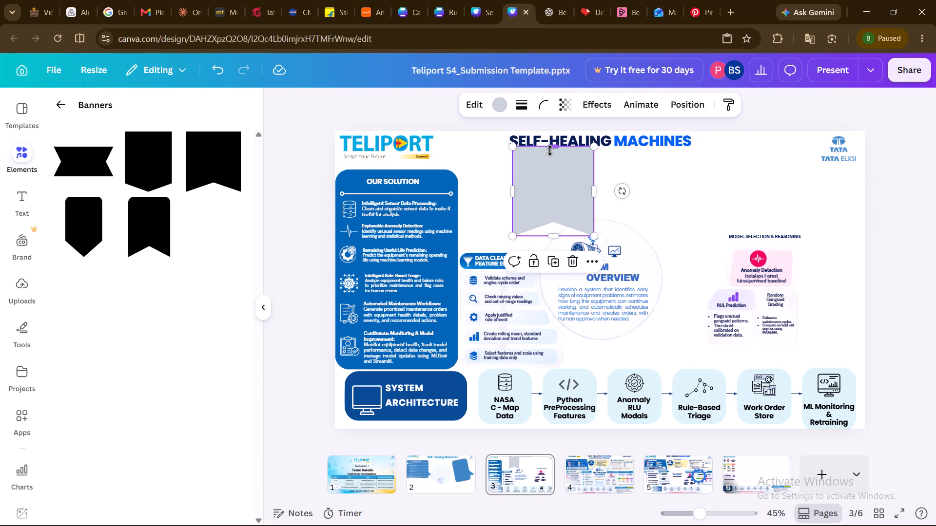
Shorten the notched banner to a height of about 273 and widen it on both sides beneath the Self-Healing Machines title.
{"action": "left_click_drag", "start_coordinate": [550, 150], "coordinate": [548, 169]}
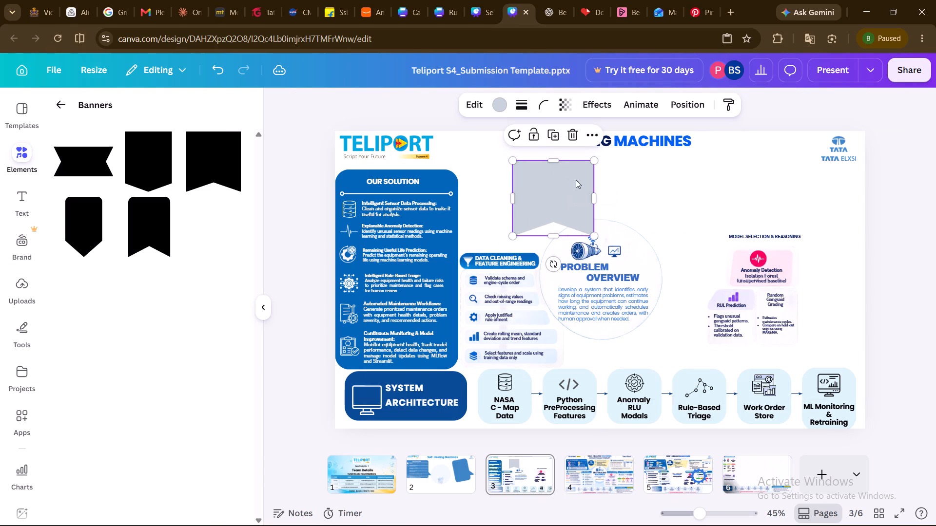
{"action": "left_click_drag", "start_coordinate": [594, 194], "coordinate": [666, 191]}
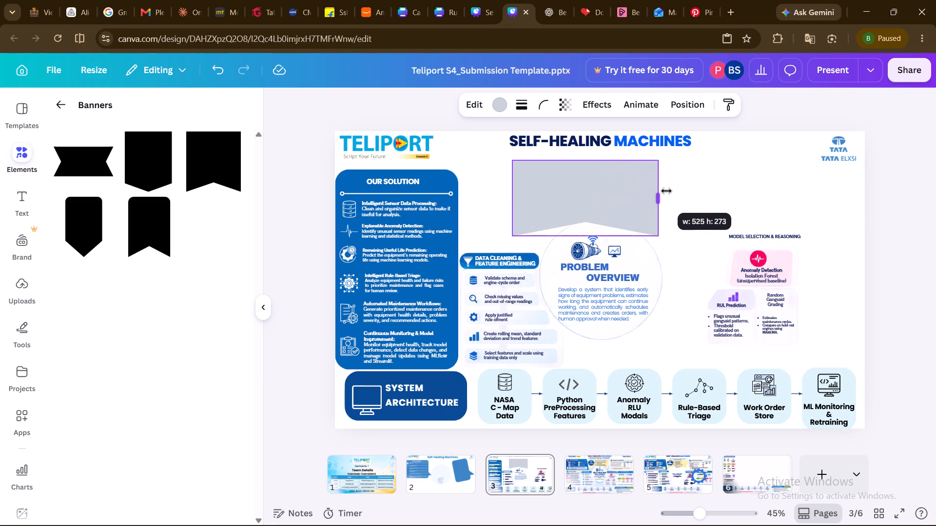
{"action": "left_click_drag", "start_coordinate": [666, 191], "coordinate": [682, 192]}
{"action": "left_click_drag", "start_coordinate": [614, 188], "coordinate": [615, 178]}
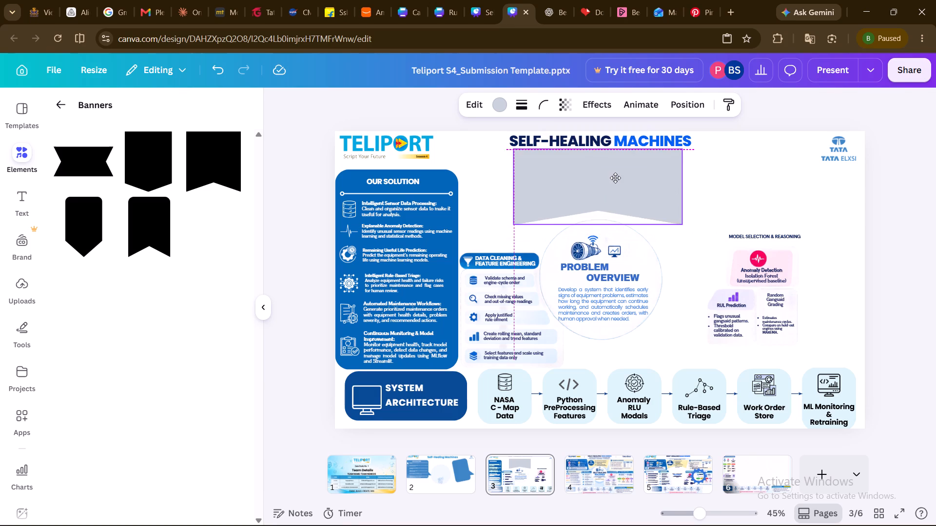
{"action": "left_click_drag", "start_coordinate": [615, 178], "coordinate": [616, 180]}
{"action": "left_click_drag", "start_coordinate": [515, 190], "coordinate": [487, 189]}
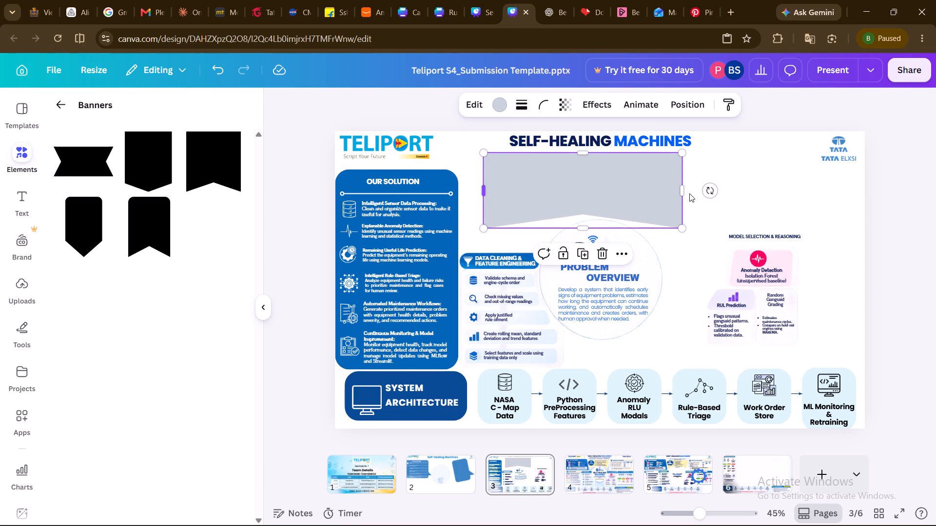
{"action": "left_click_drag", "start_coordinate": [682, 189], "coordinate": [751, 189]}
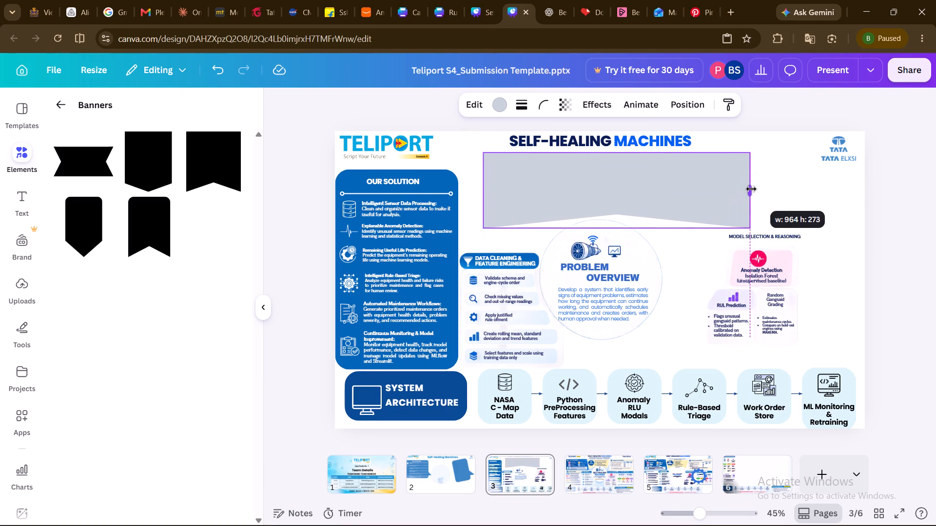
{"action": "left_click_drag", "start_coordinate": [751, 189], "coordinate": [789, 184]}
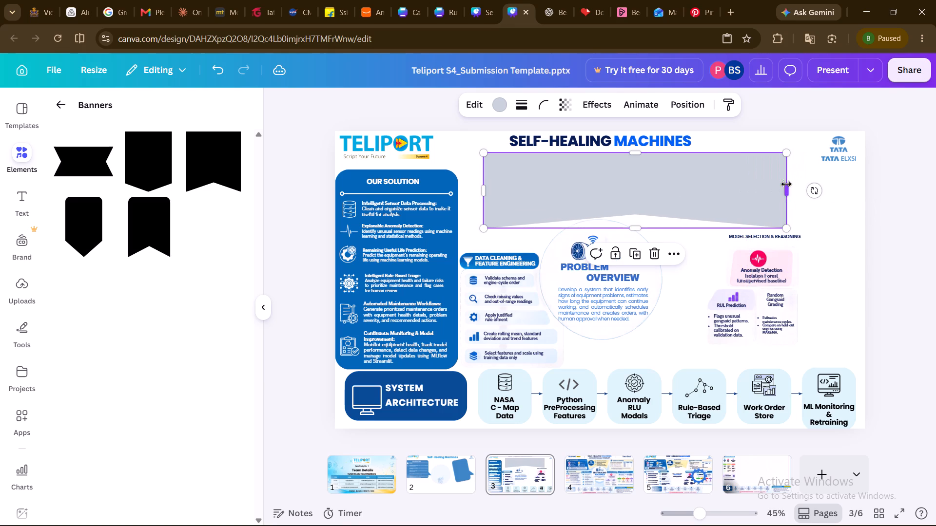
Centre the notched banner above the Problem Overview circle and trim its width so it starts just beside the Our Solution block.
{"action": "left_click_drag", "start_coordinate": [658, 207], "coordinate": [633, 207]}
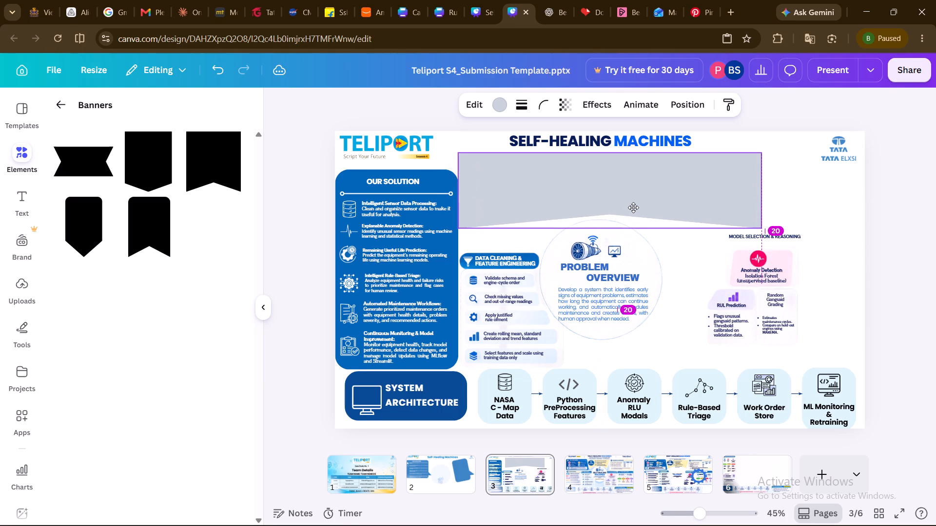
{"action": "left_click_drag", "start_coordinate": [633, 207], "coordinate": [637, 207]}
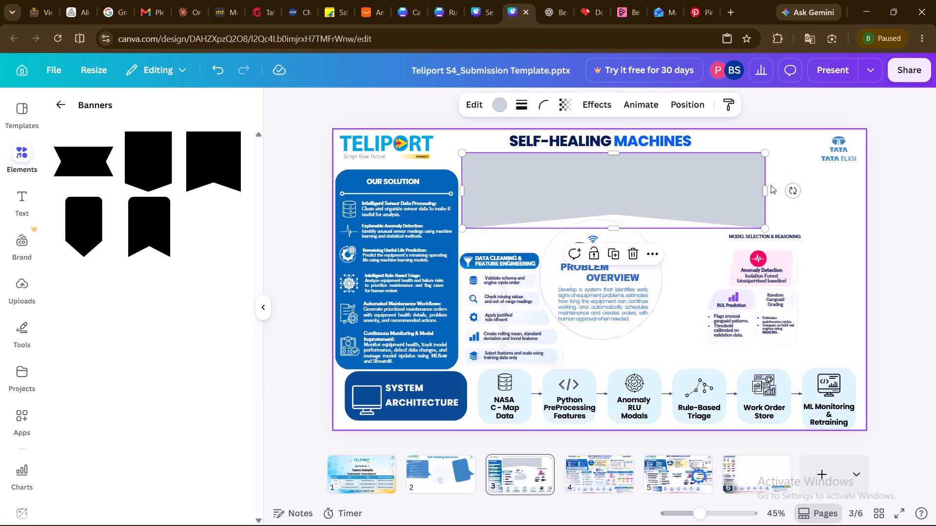
{"action": "left_click_drag", "start_coordinate": [769, 186], "coordinate": [747, 189]}
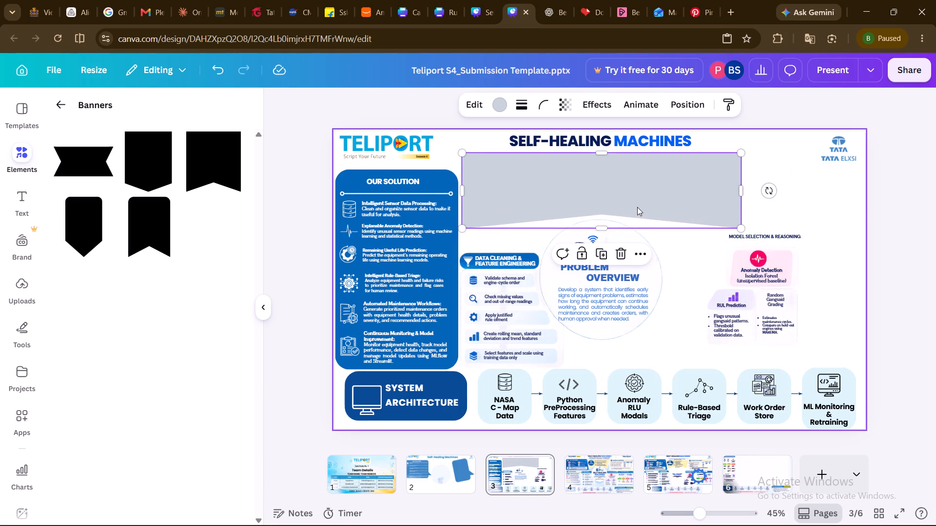
{"action": "left_click", "coordinate": [637, 207]}
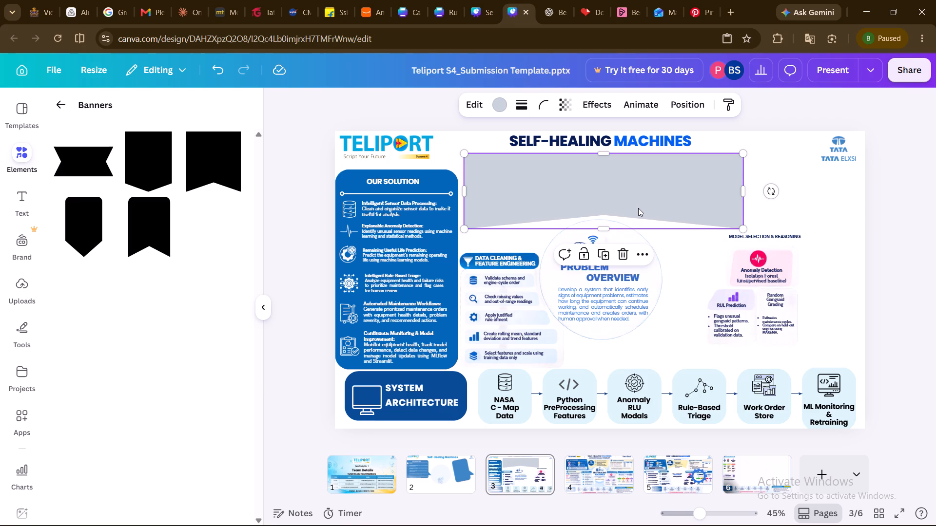
{"action": "left_click", "coordinate": [825, 200]}
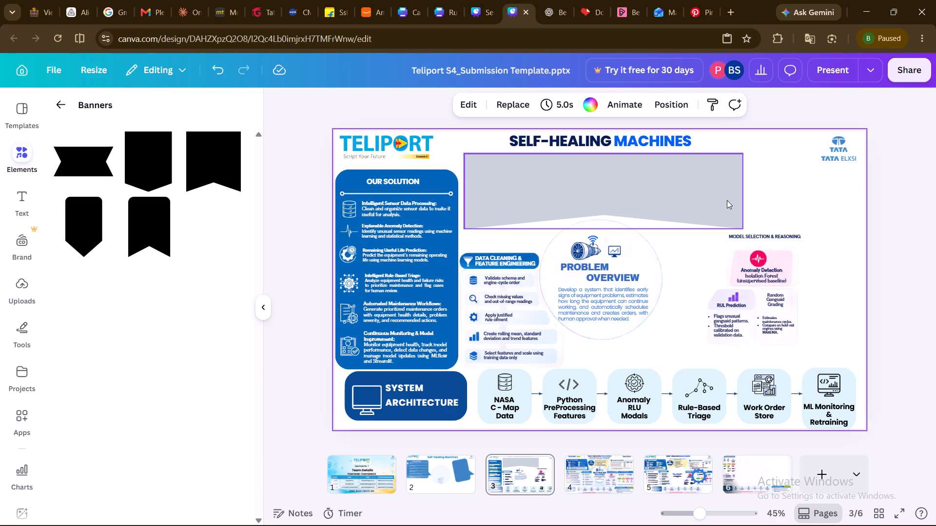
{"action": "left_click", "coordinate": [682, 198]}
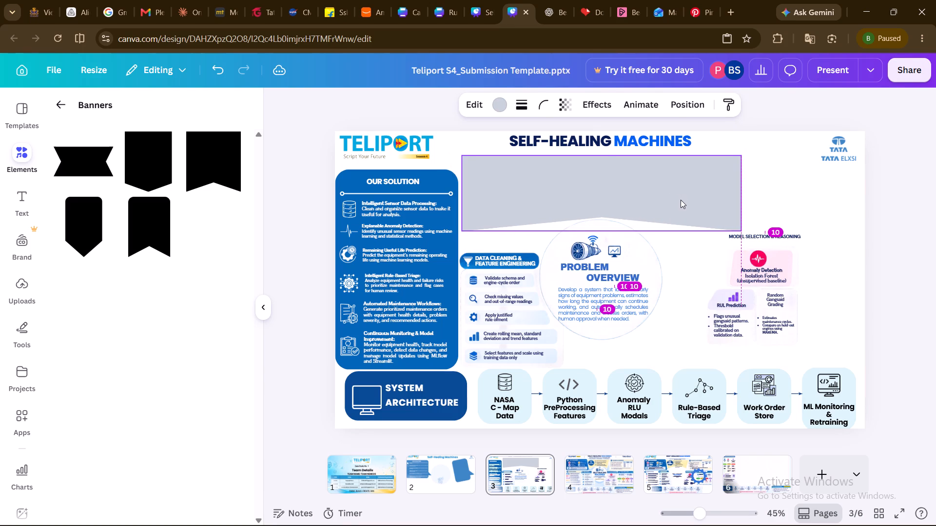
{"action": "left_click", "coordinate": [799, 198]}
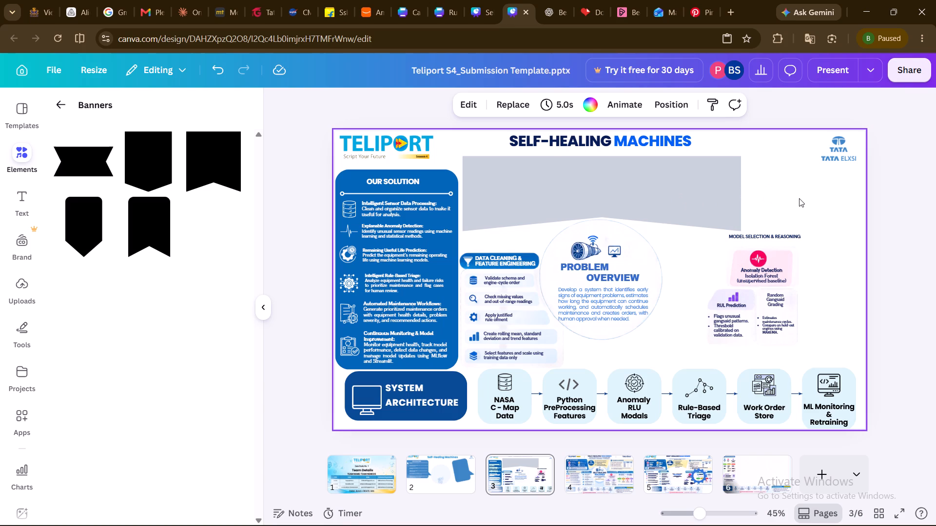
{"action": "left_click", "coordinate": [685, 193]}
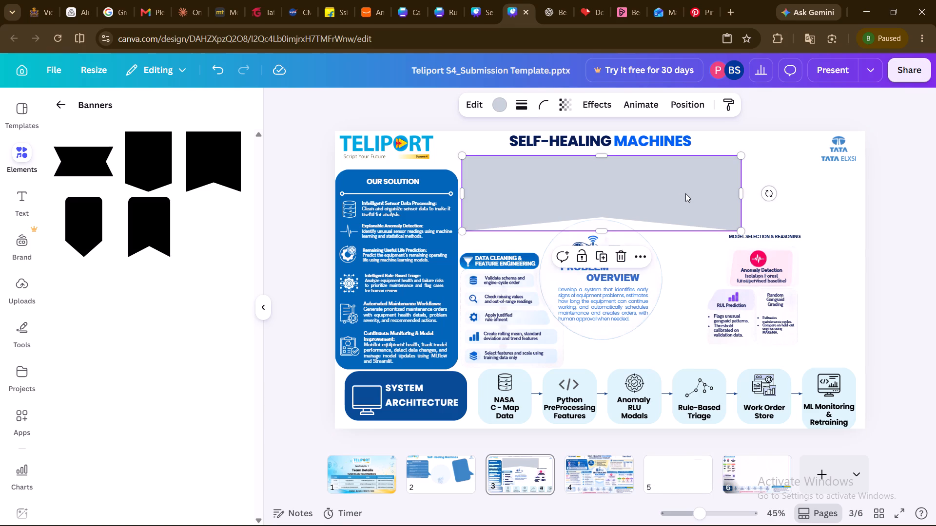
{"action": "left_click", "coordinate": [745, 190]}
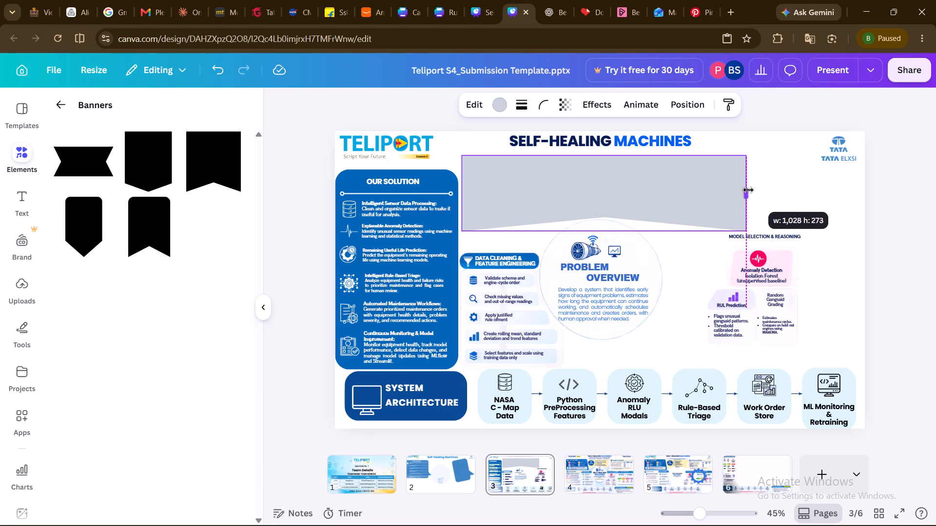
{"action": "left_click", "coordinate": [790, 179]}
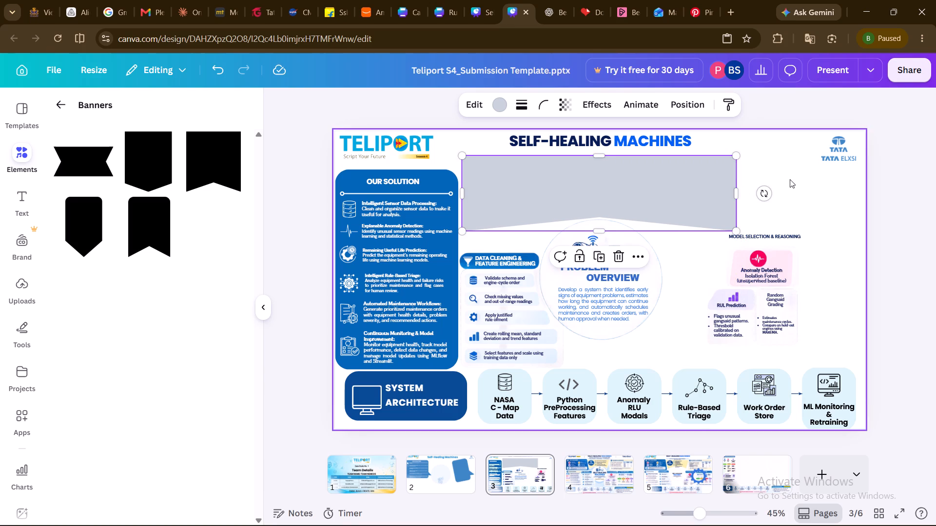
Check the reference layout on page 4, return to page 3, and look through the shape library's categories for a closer-matching shape.
{"action": "left_click", "coordinate": [603, 456]}
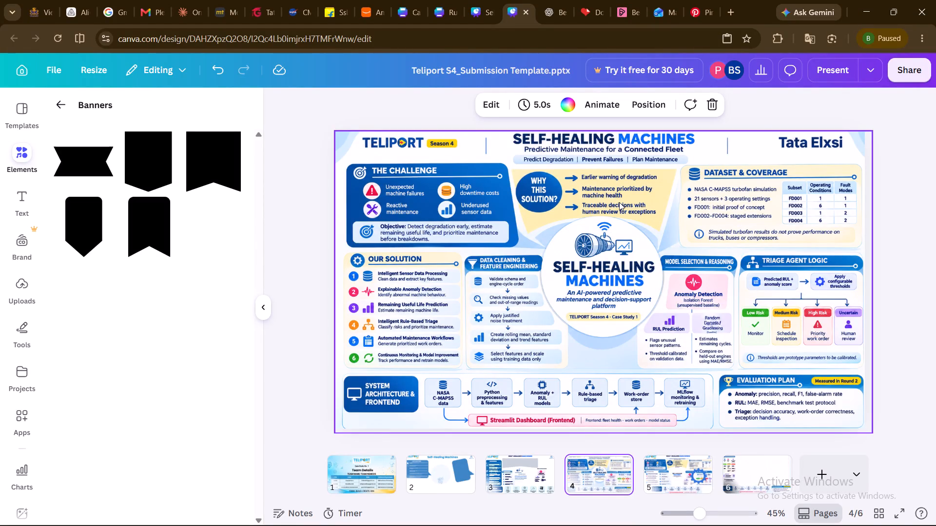
{"action": "left_click", "coordinate": [542, 473]}
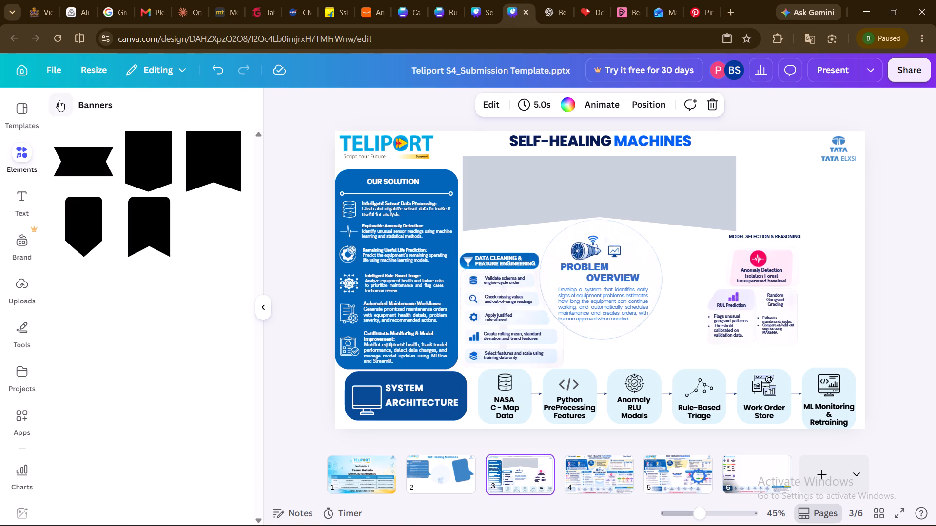
{"action": "left_click", "coordinate": [59, 100]}
{"action": "scroll", "coordinate": [101, 282], "scroll_direction": "down", "scroll_amount": 2}
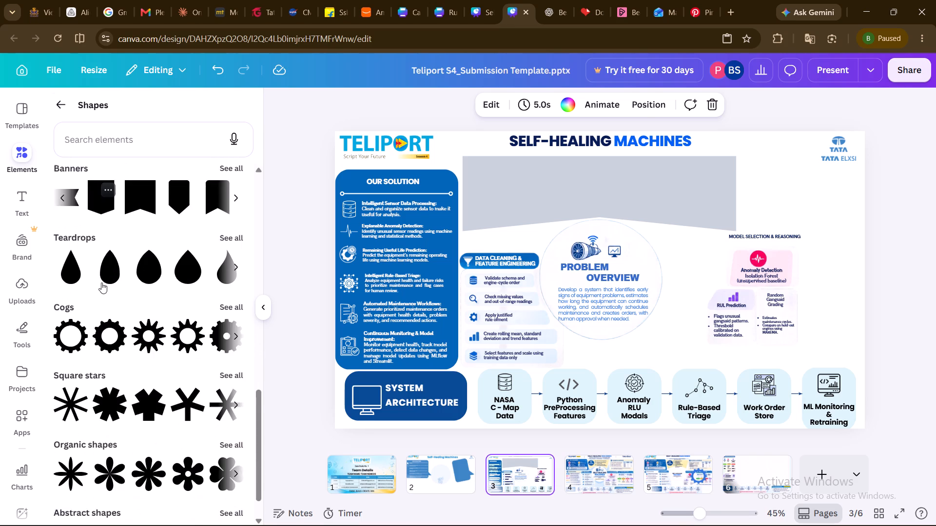
{"action": "scroll", "coordinate": [101, 282], "scroll_direction": "down", "scroll_amount": 2}
{"action": "scroll", "coordinate": [101, 282], "scroll_direction": "up", "scroll_amount": 14}
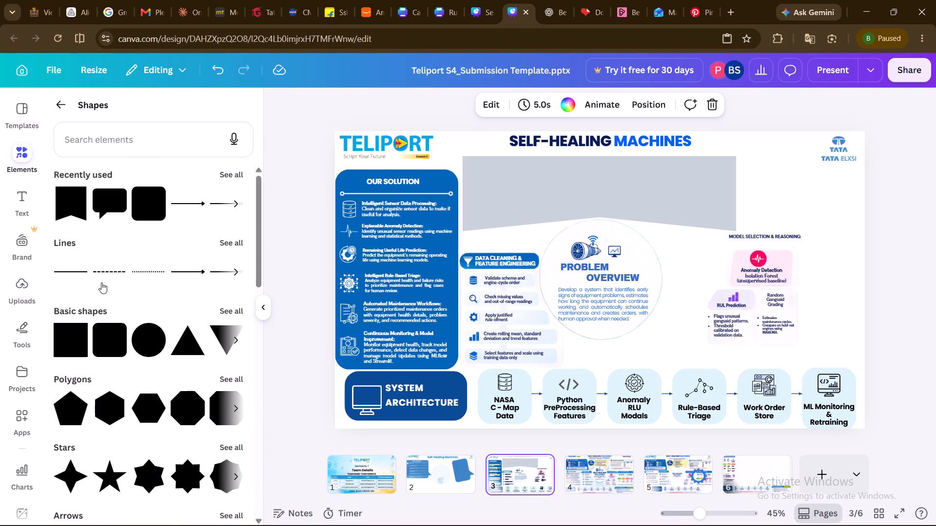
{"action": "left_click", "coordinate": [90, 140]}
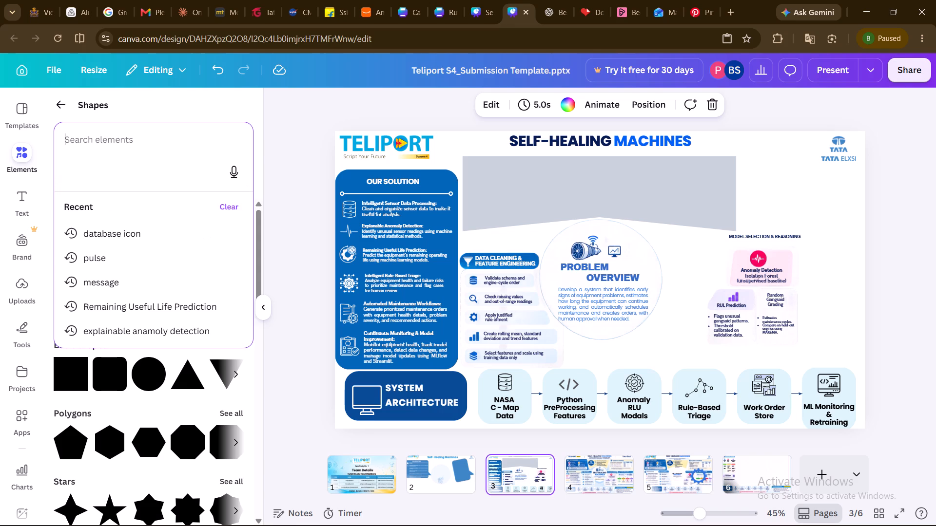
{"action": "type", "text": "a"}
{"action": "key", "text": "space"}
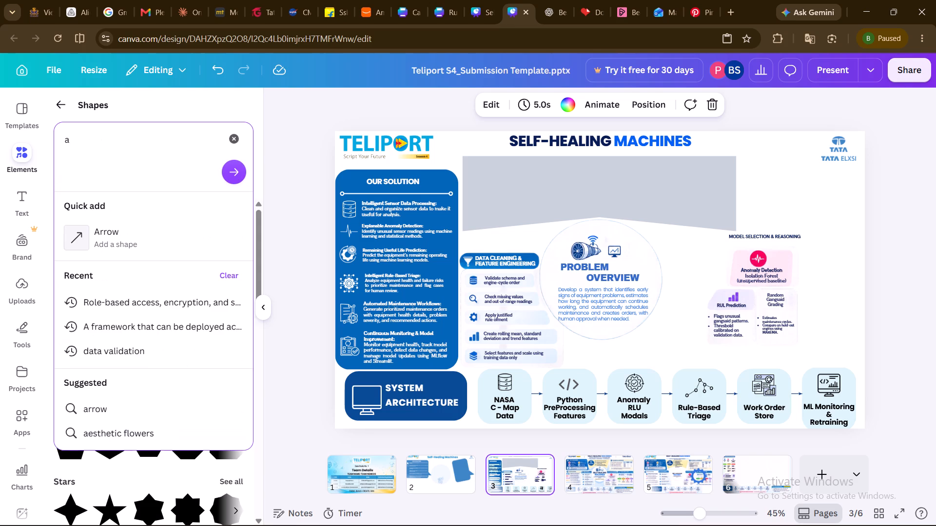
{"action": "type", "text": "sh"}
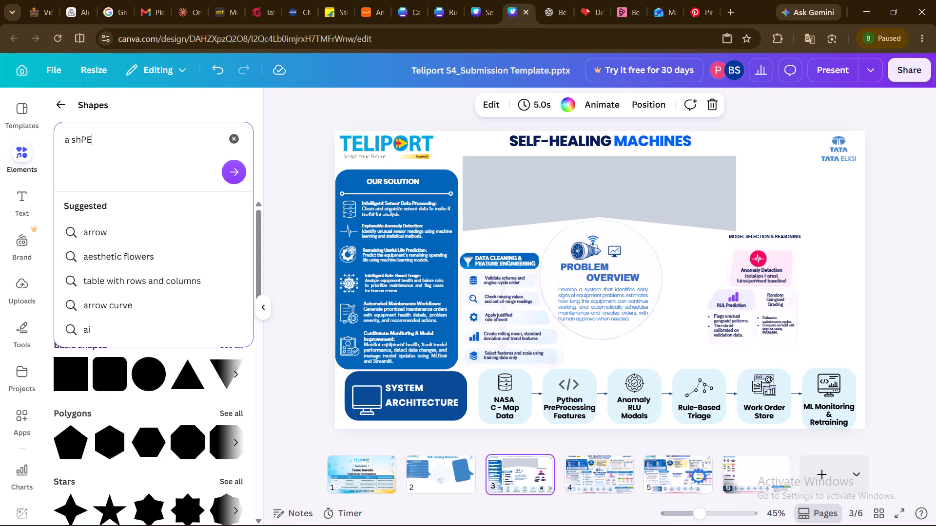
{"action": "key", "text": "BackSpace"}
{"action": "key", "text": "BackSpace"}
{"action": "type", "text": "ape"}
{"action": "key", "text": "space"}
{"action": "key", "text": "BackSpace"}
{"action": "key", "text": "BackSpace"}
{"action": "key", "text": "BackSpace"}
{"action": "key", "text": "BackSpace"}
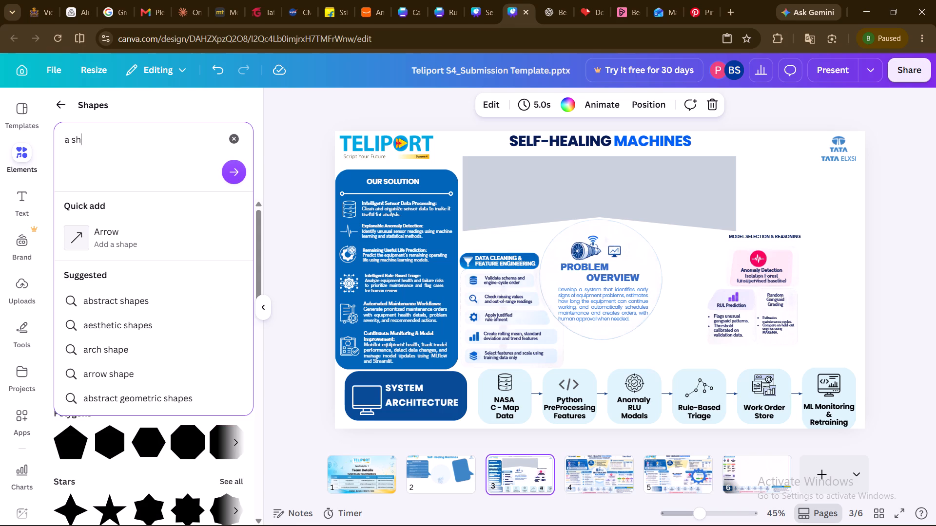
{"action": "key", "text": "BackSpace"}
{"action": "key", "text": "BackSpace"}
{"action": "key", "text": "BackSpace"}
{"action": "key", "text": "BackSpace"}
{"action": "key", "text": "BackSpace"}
Enter "down" as the search term in the shape library.
{"action": "type", "text": "down"}
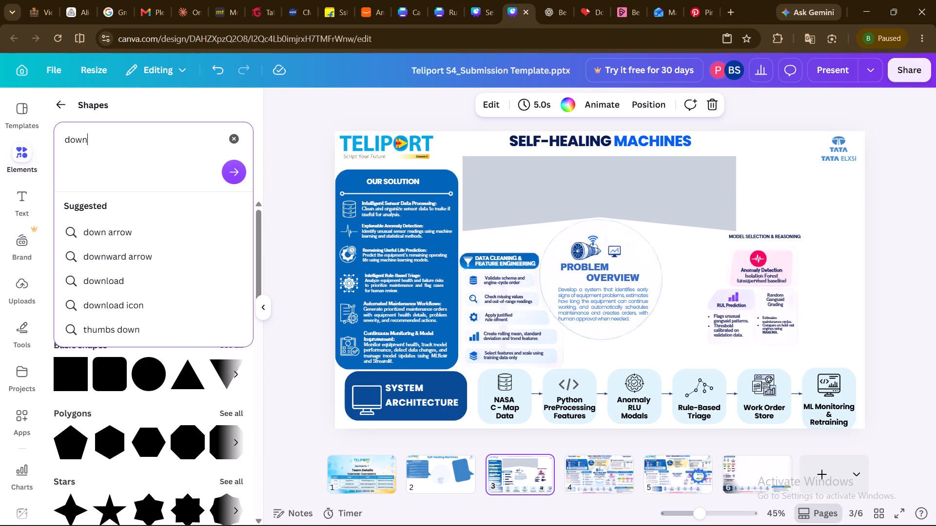
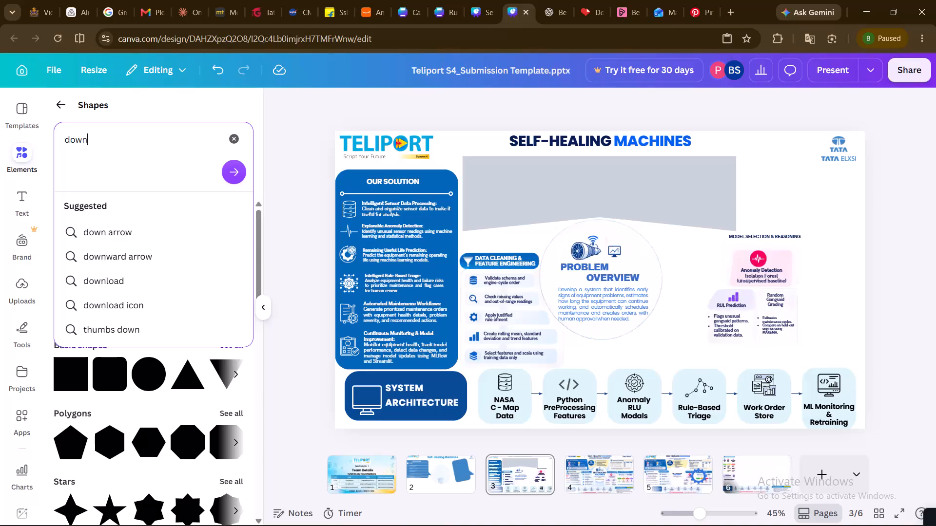
Search the shape library for "downcurved shape" and add the half-ring arch to the slide.
{"action": "key", "text": "e"}
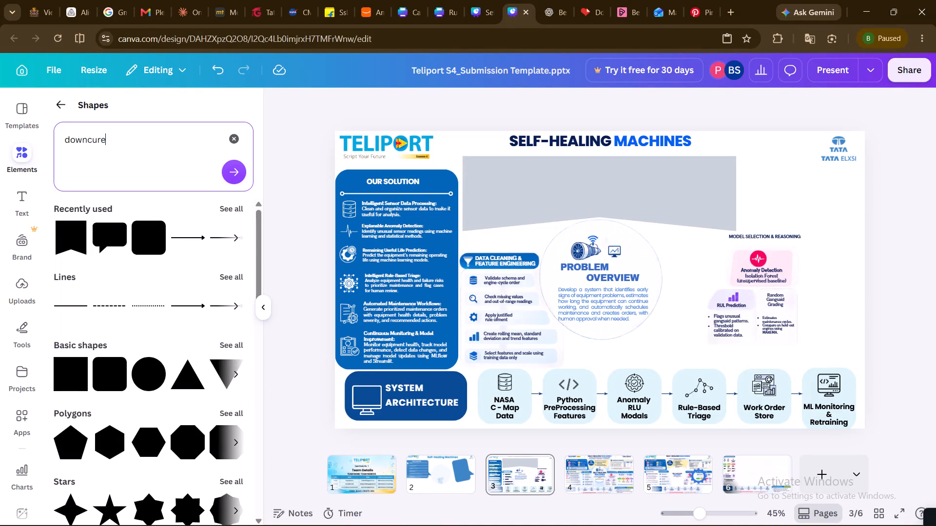
{"action": "key", "text": "BackSpace"}
{"action": "type", "text": "ved"}
{"action": "key", "text": "space"}
{"action": "type", "text": "shape"}
{"action": "key", "text": "Return"}
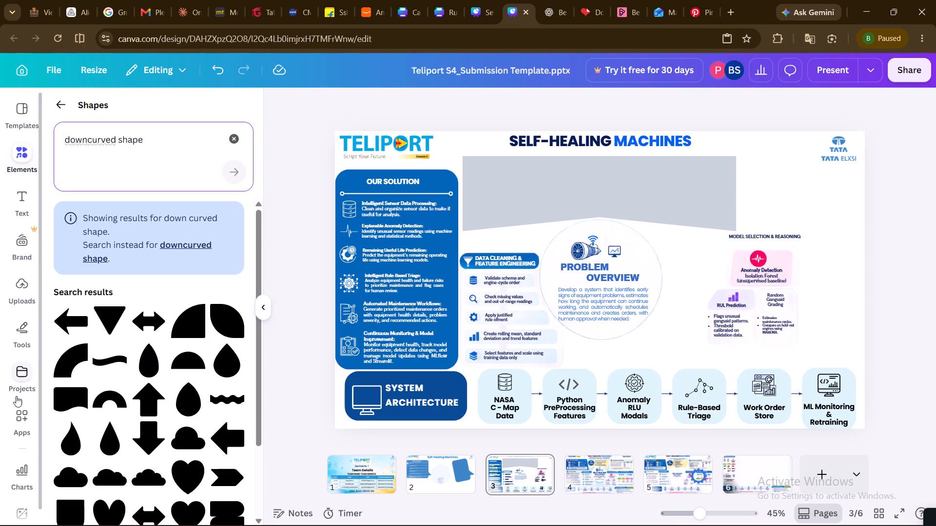
{"action": "left_click", "coordinate": [98, 399]}
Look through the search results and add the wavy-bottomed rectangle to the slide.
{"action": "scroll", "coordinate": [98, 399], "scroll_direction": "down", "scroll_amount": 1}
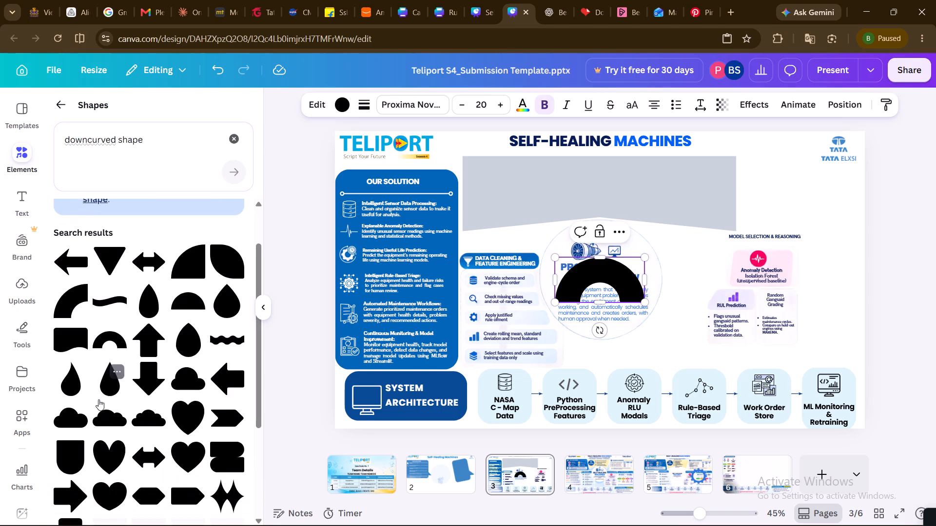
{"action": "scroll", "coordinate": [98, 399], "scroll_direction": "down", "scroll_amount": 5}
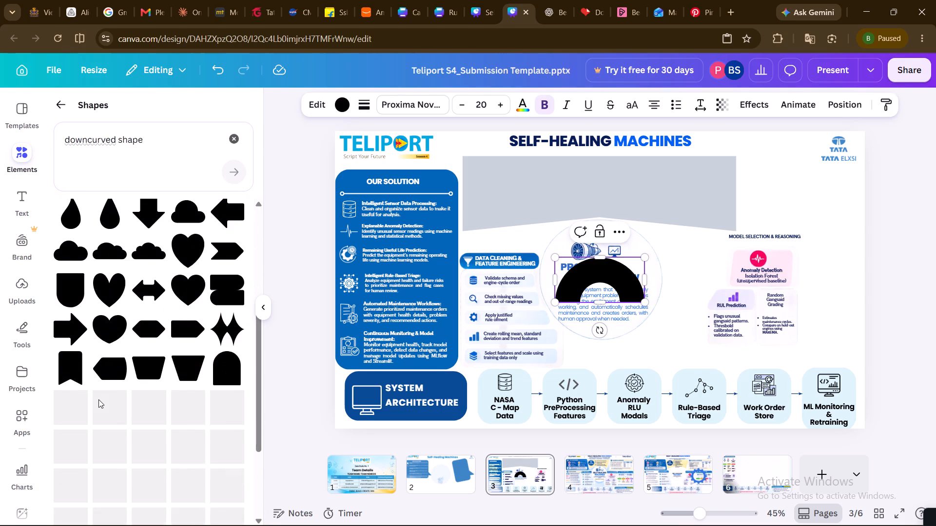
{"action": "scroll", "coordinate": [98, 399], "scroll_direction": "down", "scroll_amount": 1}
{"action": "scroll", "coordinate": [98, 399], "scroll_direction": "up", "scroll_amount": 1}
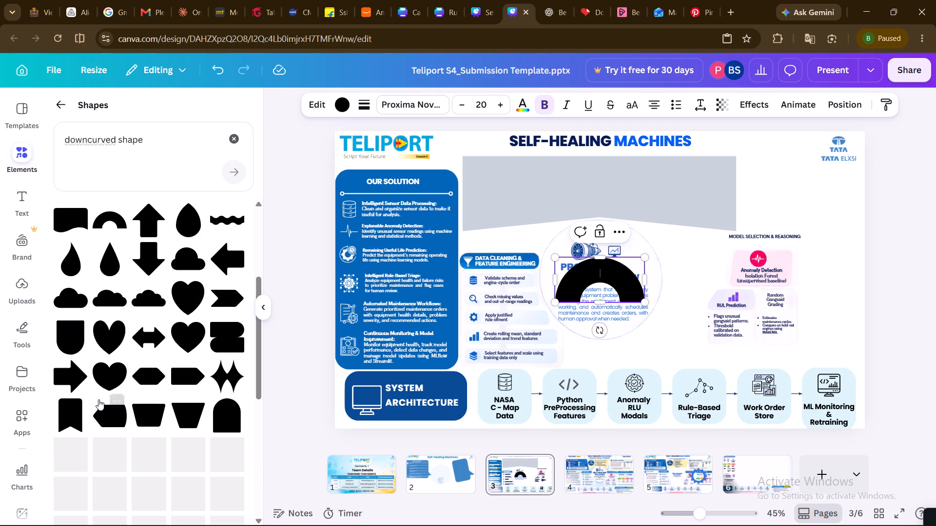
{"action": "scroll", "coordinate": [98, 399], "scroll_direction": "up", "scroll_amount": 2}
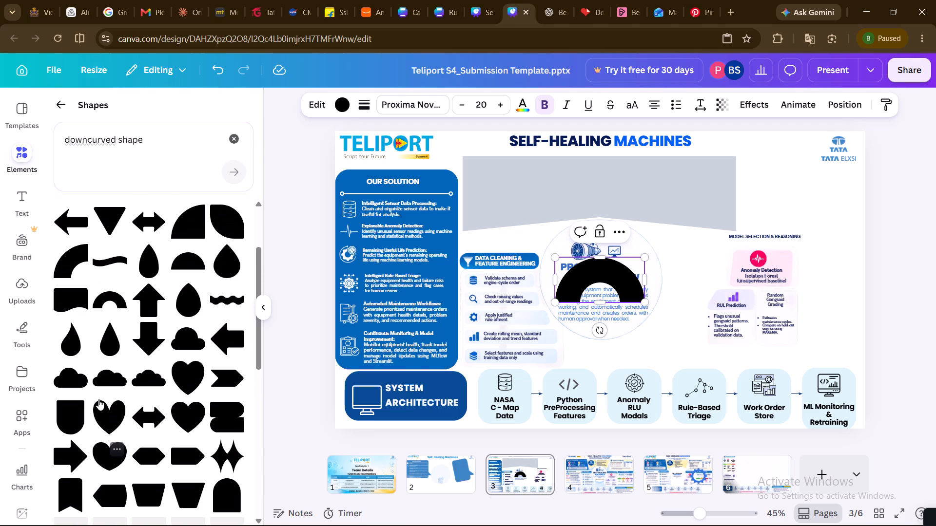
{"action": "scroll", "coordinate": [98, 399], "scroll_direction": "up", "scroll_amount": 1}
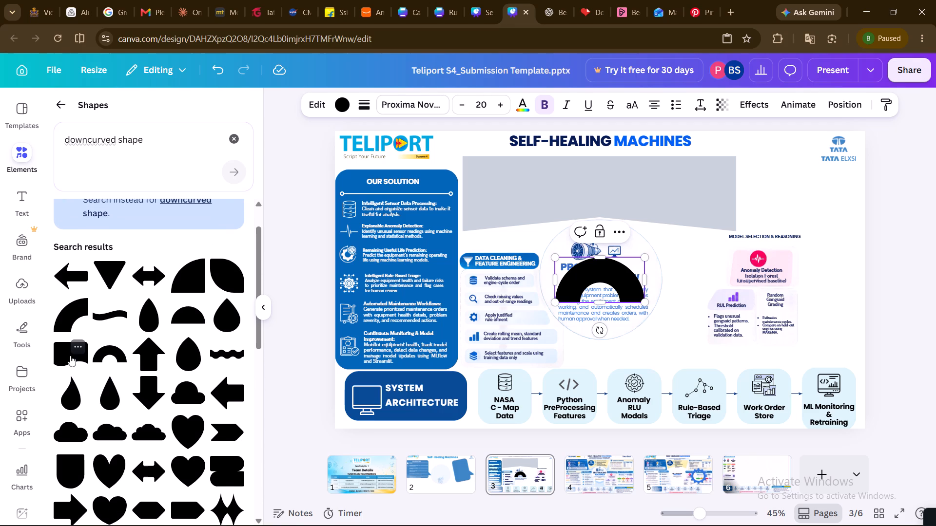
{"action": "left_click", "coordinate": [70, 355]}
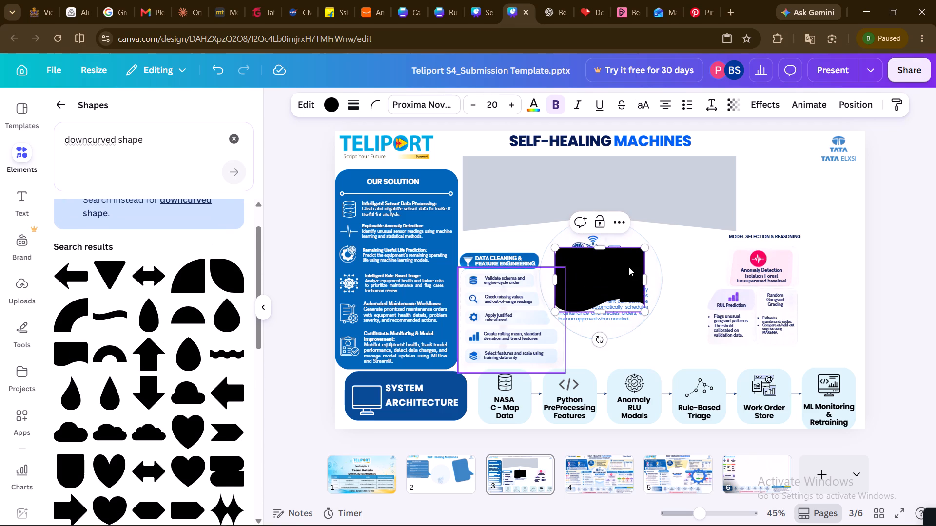
Delete the grey notched banner above the Problem Overview circle.
{"action": "left_click", "coordinate": [531, 199]}
{"action": "key", "text": "Delete"}
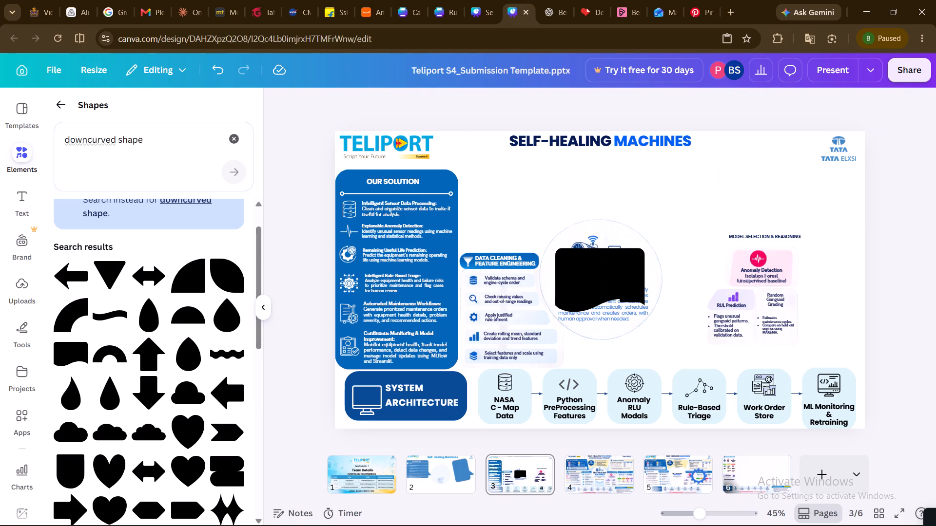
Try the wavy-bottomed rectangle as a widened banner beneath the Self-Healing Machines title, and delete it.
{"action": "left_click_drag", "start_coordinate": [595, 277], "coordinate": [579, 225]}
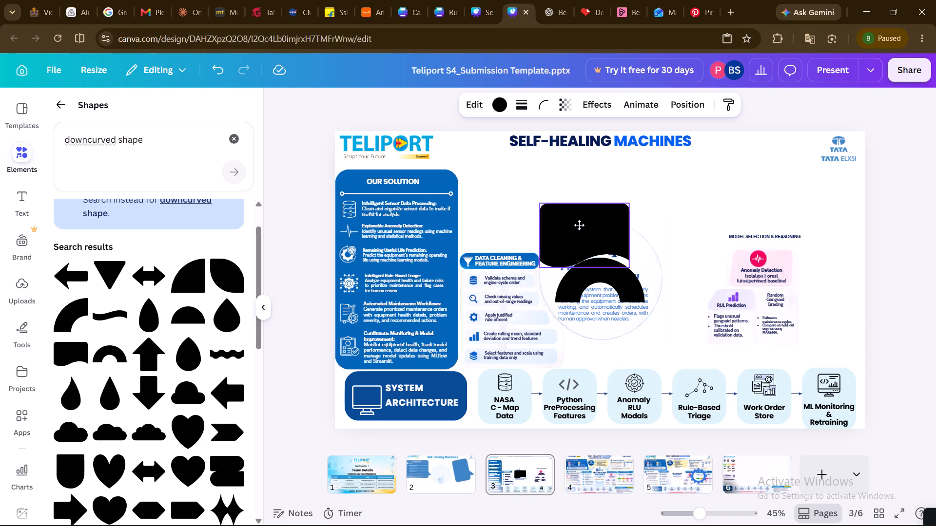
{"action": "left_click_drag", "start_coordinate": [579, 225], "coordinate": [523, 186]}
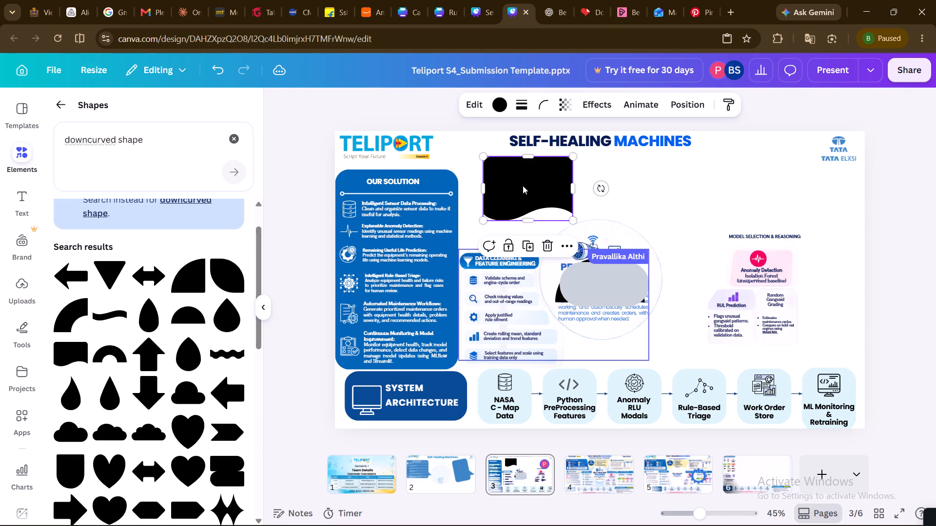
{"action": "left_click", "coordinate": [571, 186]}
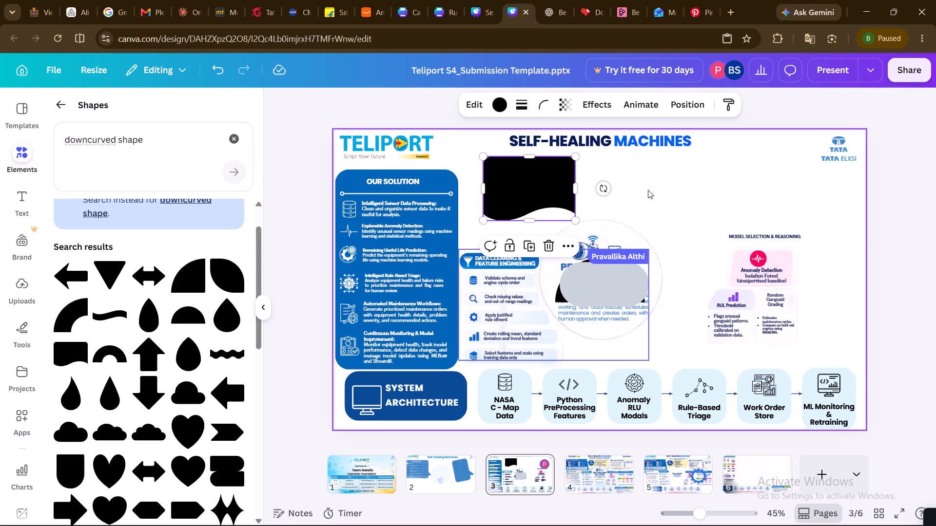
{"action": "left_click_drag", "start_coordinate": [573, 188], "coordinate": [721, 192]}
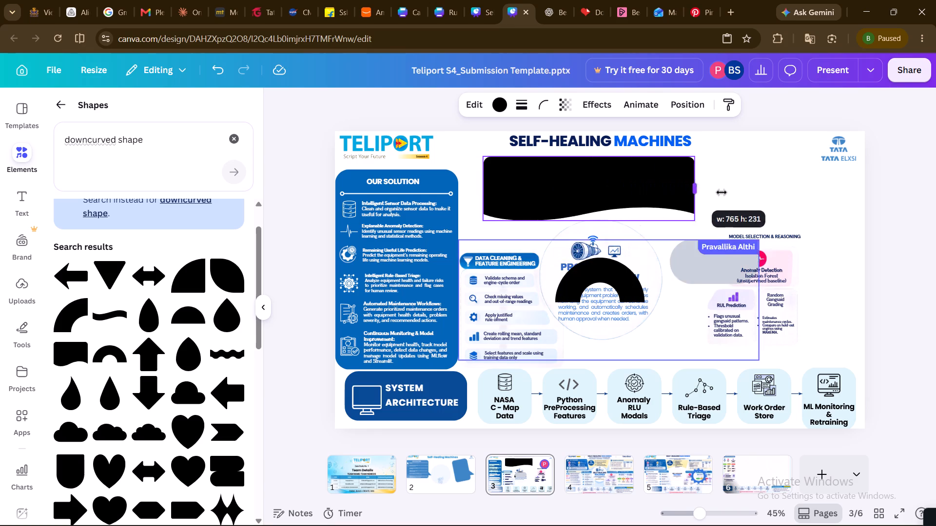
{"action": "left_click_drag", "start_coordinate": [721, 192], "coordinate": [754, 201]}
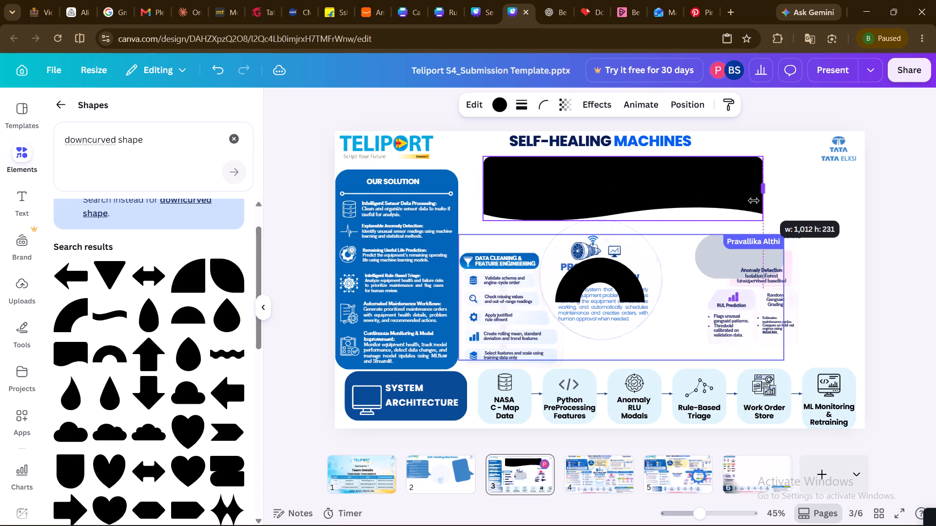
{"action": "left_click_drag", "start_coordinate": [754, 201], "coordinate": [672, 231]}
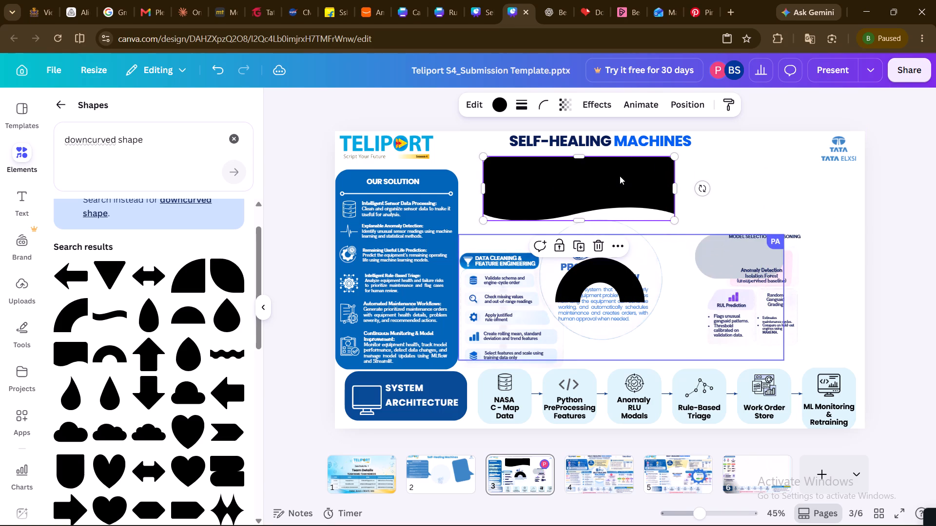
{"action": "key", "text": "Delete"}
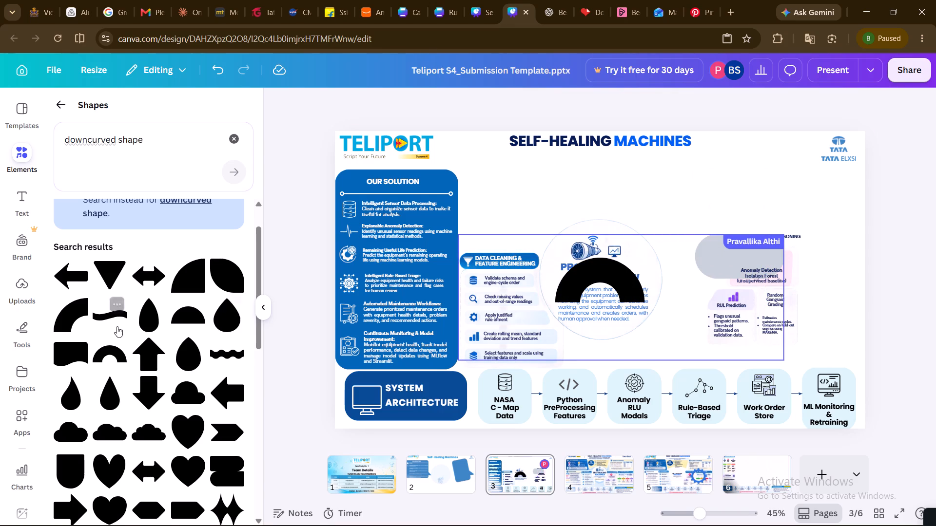
Look through all the "downcurved shape" results for a shape that suits the banner above the Problem Overview circle.
{"action": "scroll", "coordinate": [117, 326], "scroll_direction": "down", "scroll_amount": 2}
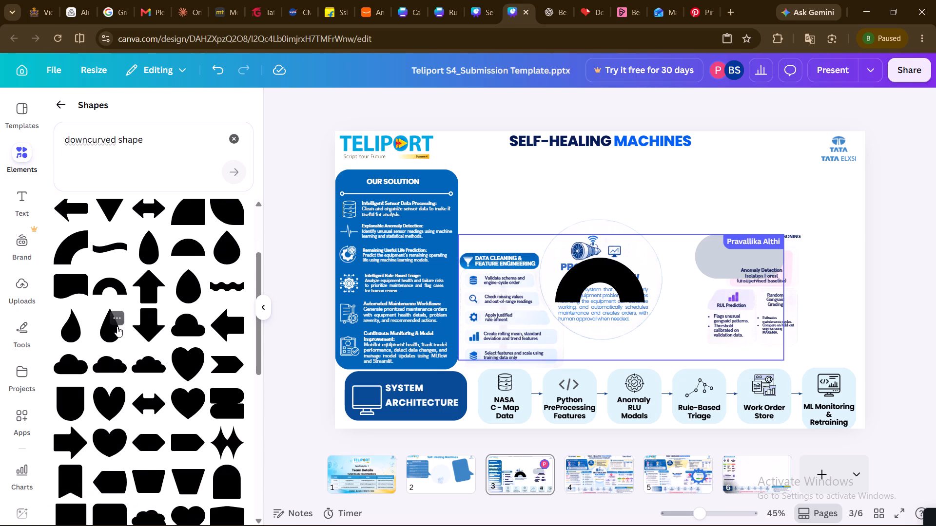
{"action": "scroll", "coordinate": [117, 326], "scroll_direction": "down", "scroll_amount": 2}
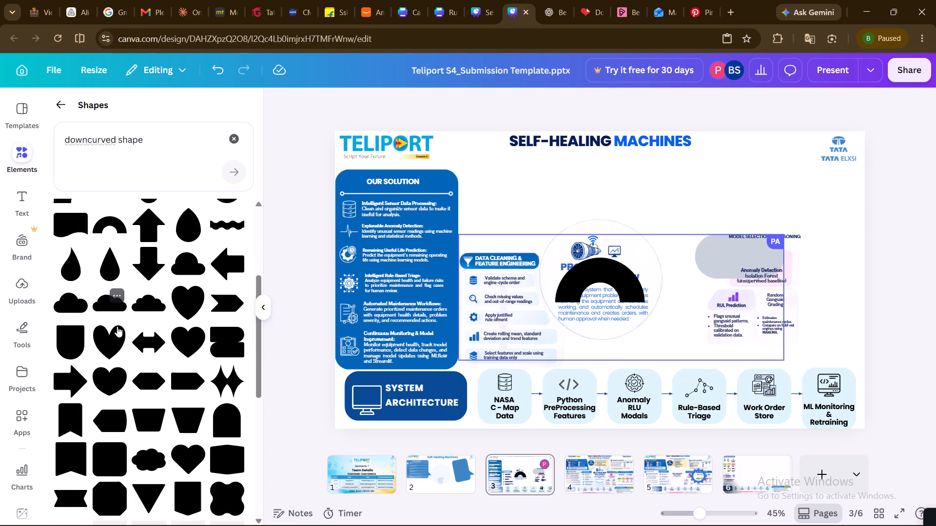
{"action": "scroll", "coordinate": [117, 326], "scroll_direction": "down", "scroll_amount": 2}
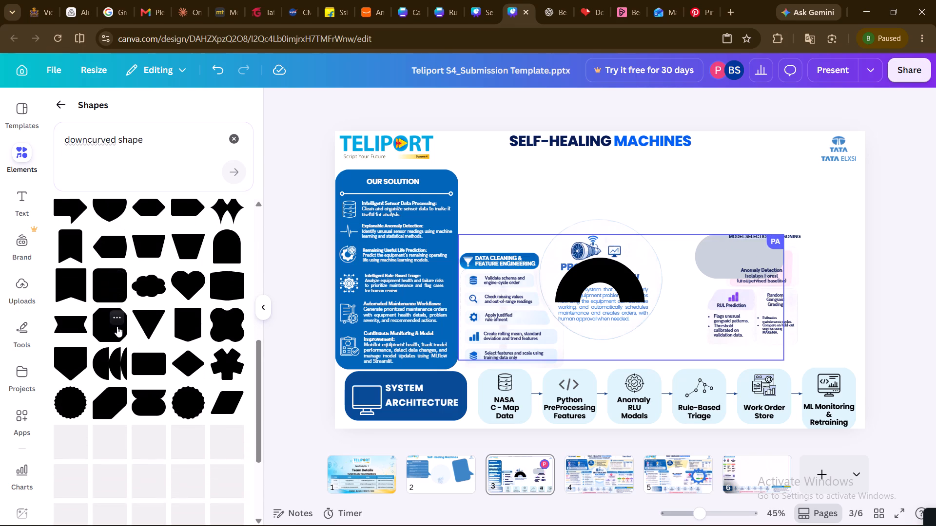
{"action": "scroll", "coordinate": [117, 326], "scroll_direction": "down", "scroll_amount": 2}
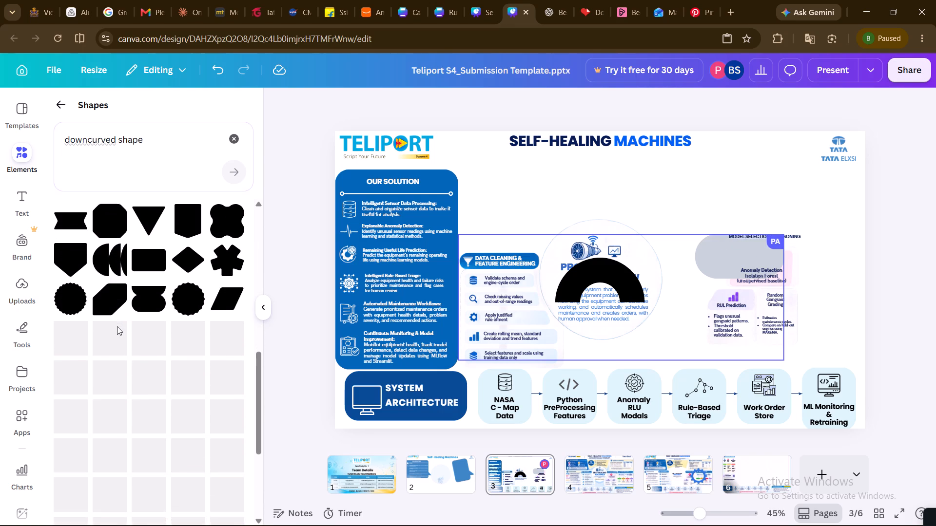
{"action": "scroll", "coordinate": [117, 326], "scroll_direction": "down", "scroll_amount": 2}
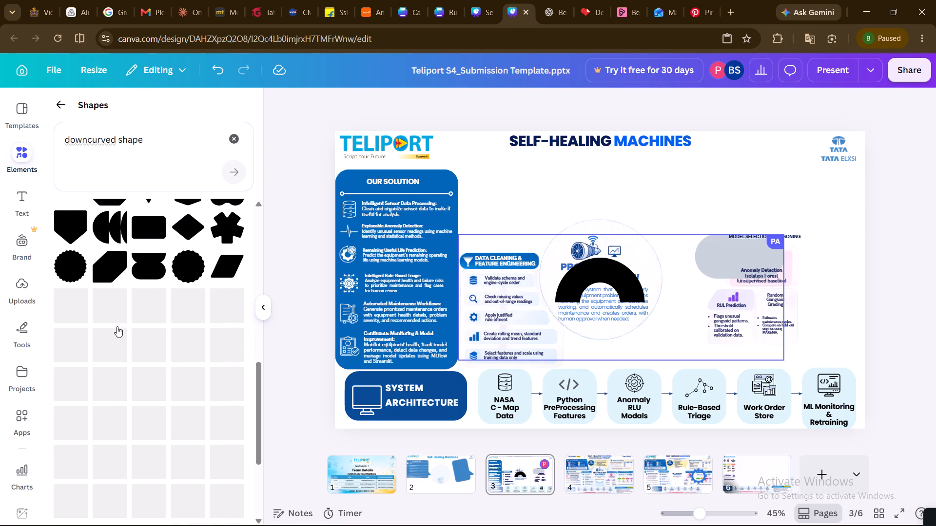
{"action": "scroll", "coordinate": [117, 326], "scroll_direction": "down", "scroll_amount": 3}
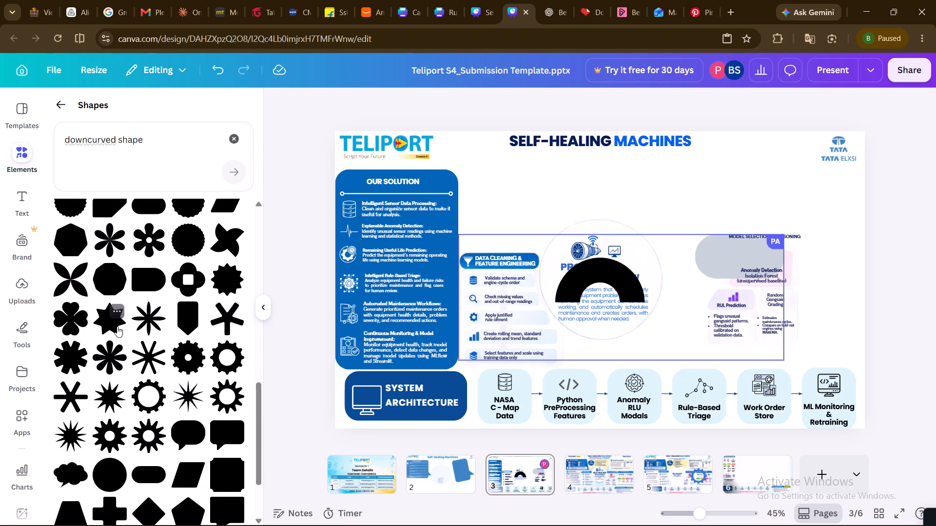
{"action": "scroll", "coordinate": [117, 326], "scroll_direction": "down", "scroll_amount": 4}
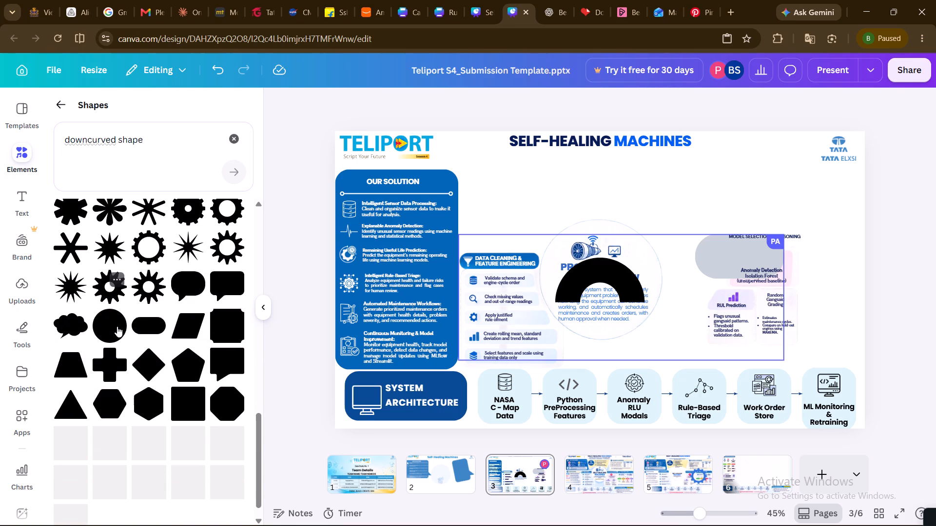
{"action": "scroll", "coordinate": [117, 326], "scroll_direction": "down", "scroll_amount": 3}
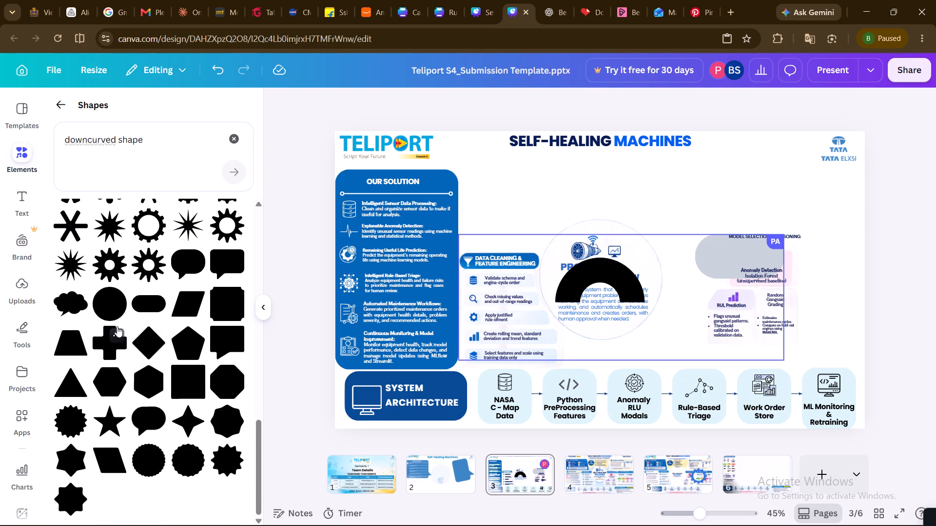
{"action": "scroll", "coordinate": [117, 326], "scroll_direction": "down", "scroll_amount": 1}
{"action": "scroll", "coordinate": [117, 326], "scroll_direction": "up", "scroll_amount": 3}
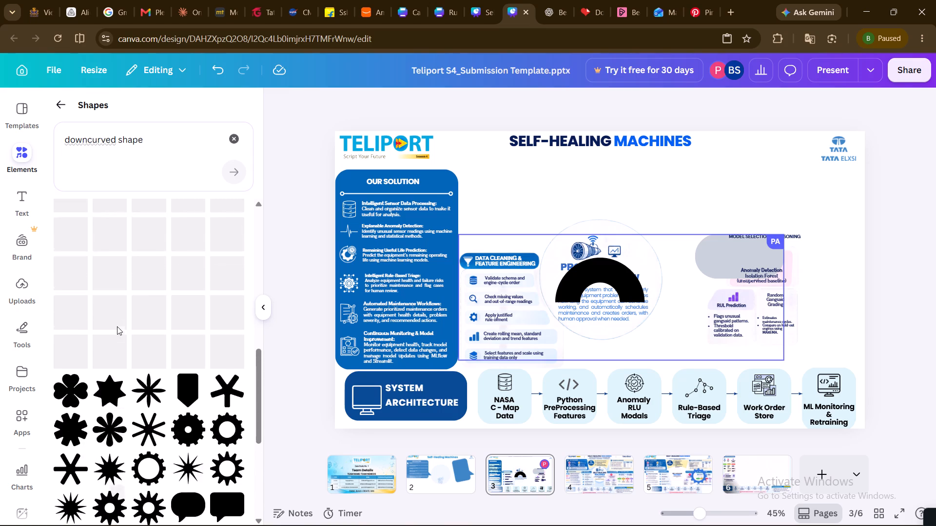
{"action": "scroll", "coordinate": [117, 326], "scroll_direction": "up", "scroll_amount": 3}
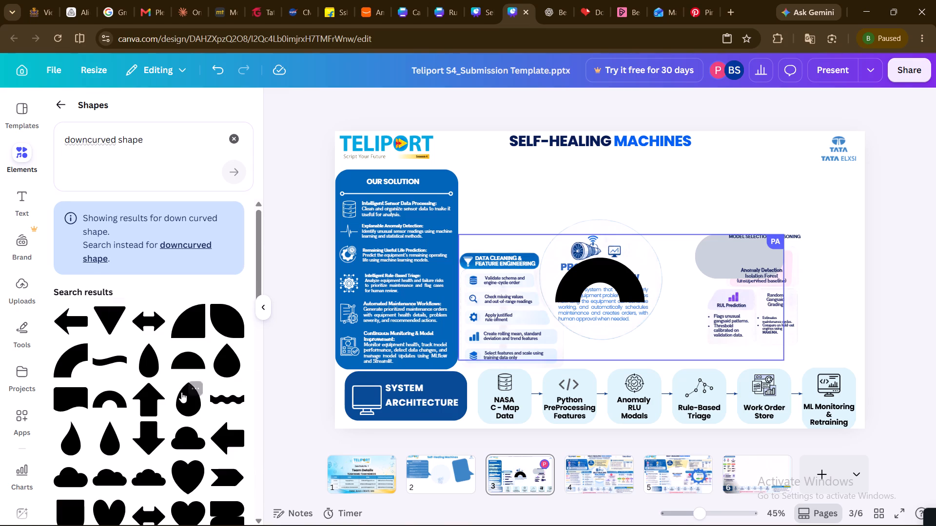
Add the solid semicircle shape and place it beneath the Self-Healing Machines title, above the Problem Overview circle.
{"action": "left_click", "coordinate": [182, 363]}
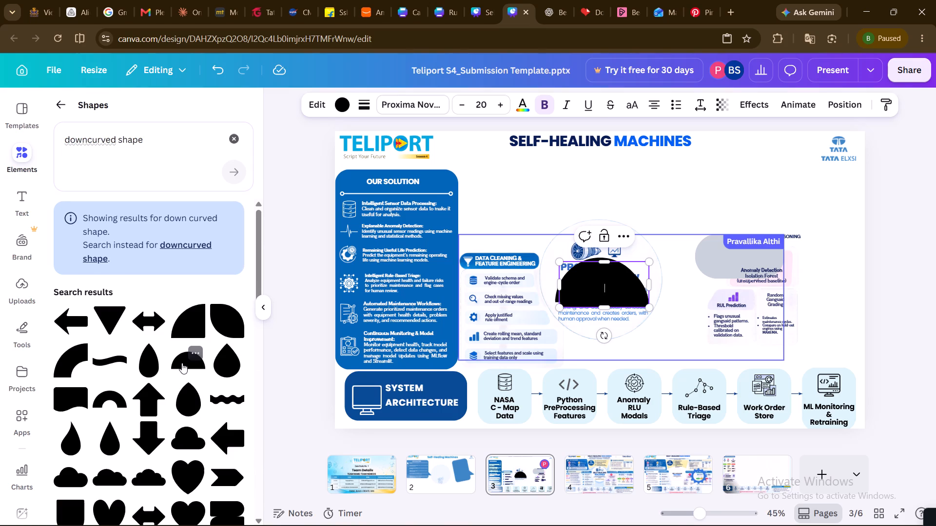
{"action": "left_click", "coordinate": [606, 287]}
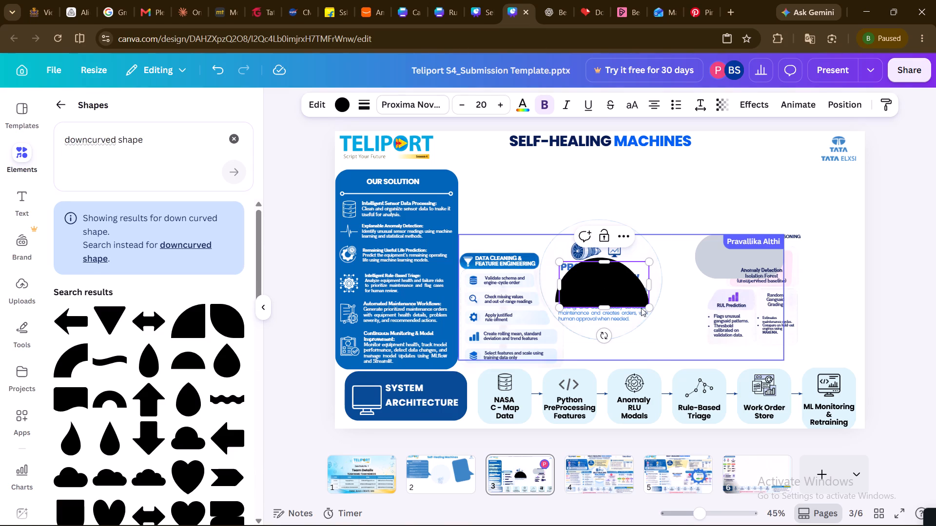
{"action": "left_click", "coordinate": [815, 299]}
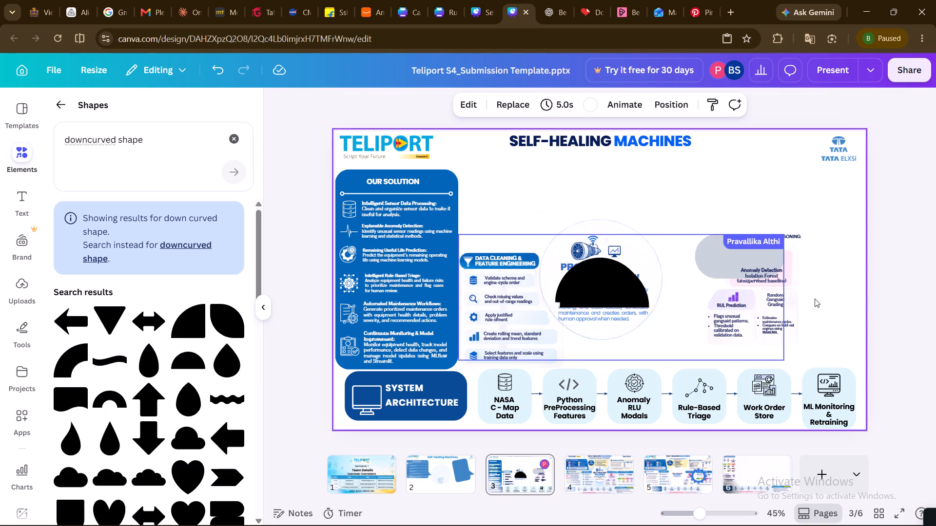
{"action": "left_click_drag", "start_coordinate": [584, 292], "coordinate": [522, 208]}
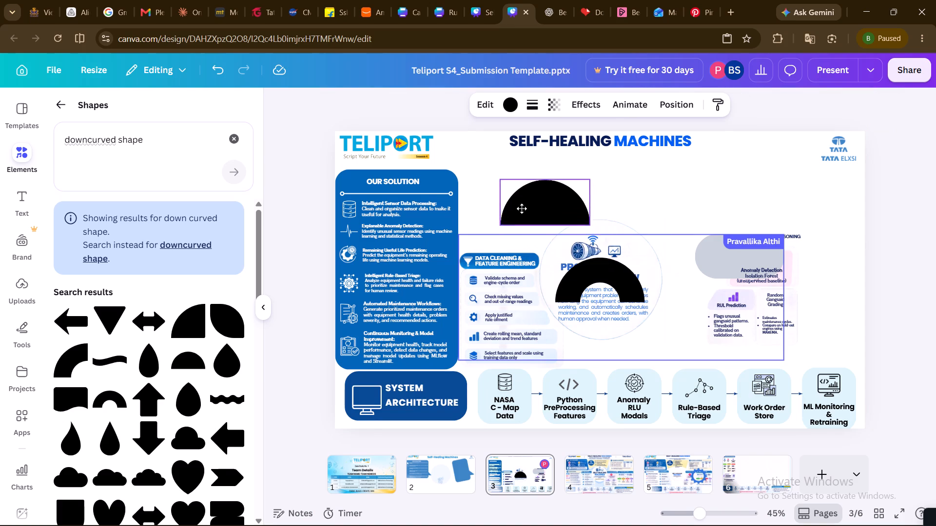
{"action": "left_click_drag", "start_coordinate": [522, 208], "coordinate": [512, 196]}
Stretch the semicircle to a width of about 719 and make it taller, filling the space between title and circle.
{"action": "left_click_drag", "start_coordinate": [578, 190], "coordinate": [687, 193]}
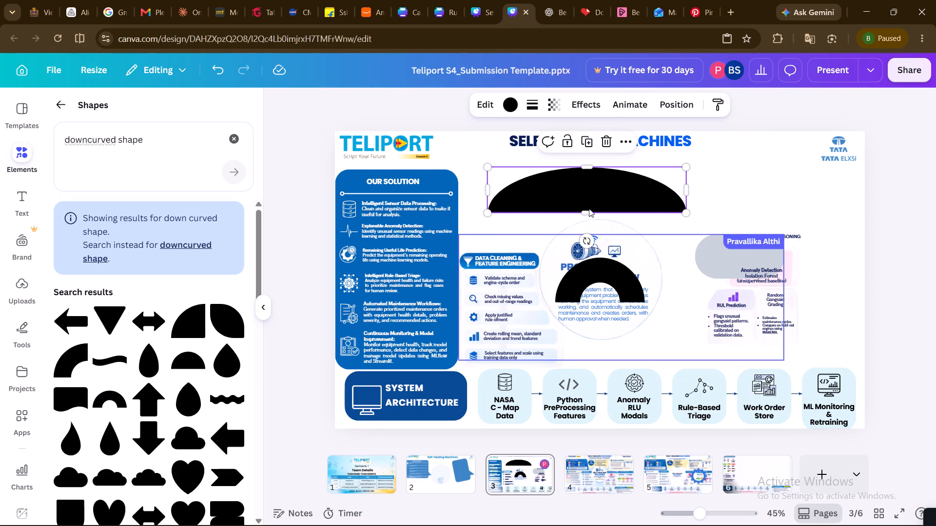
{"action": "left_click_drag", "start_coordinate": [589, 208], "coordinate": [589, 218]}
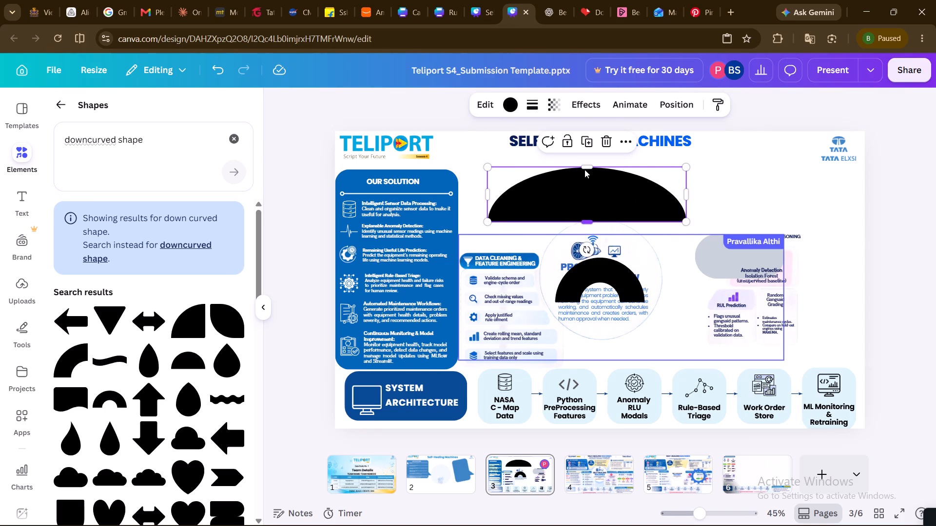
{"action": "left_click_drag", "start_coordinate": [586, 164], "coordinate": [585, 153]}
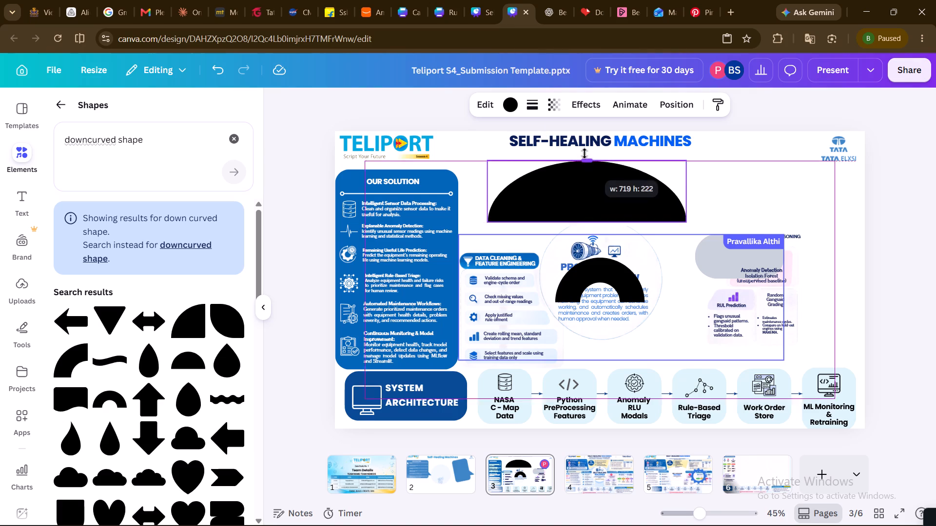
{"action": "left_click_drag", "start_coordinate": [585, 153], "coordinate": [581, 148]}
{"action": "left_click", "coordinate": [609, 199]}
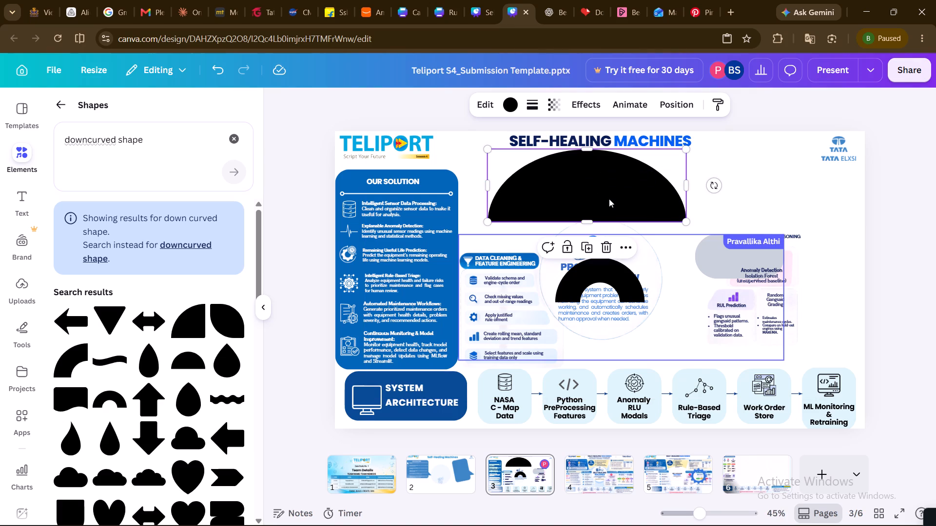
Nudge the black semicircle up towards the Self-Healing Machines title, and delete it.
{"action": "left_click", "coordinate": [788, 164]}
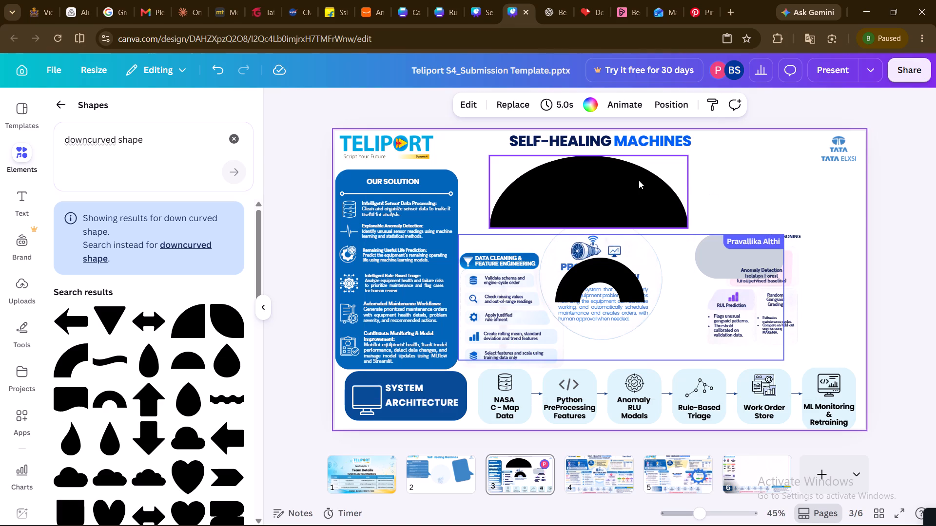
{"action": "left_click_drag", "start_coordinate": [607, 191], "coordinate": [614, 183]}
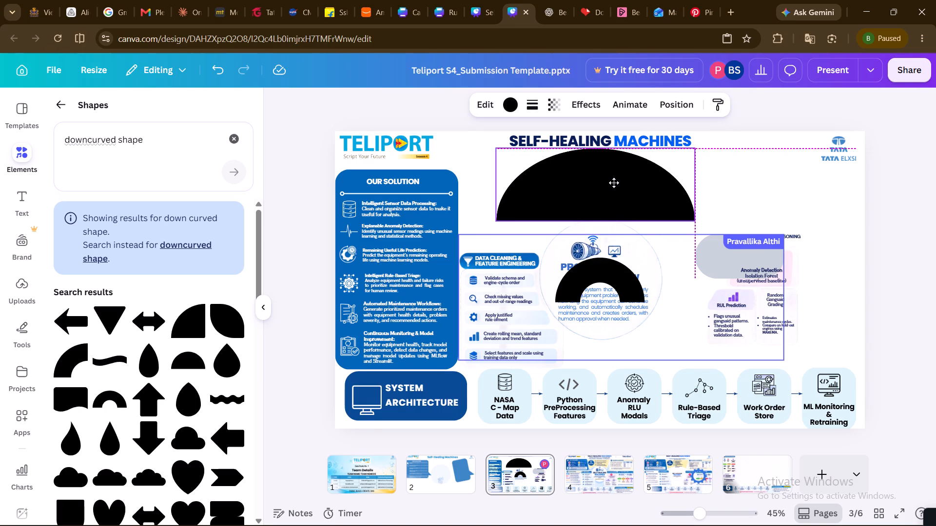
{"action": "left_click_drag", "start_coordinate": [614, 183], "coordinate": [612, 180]}
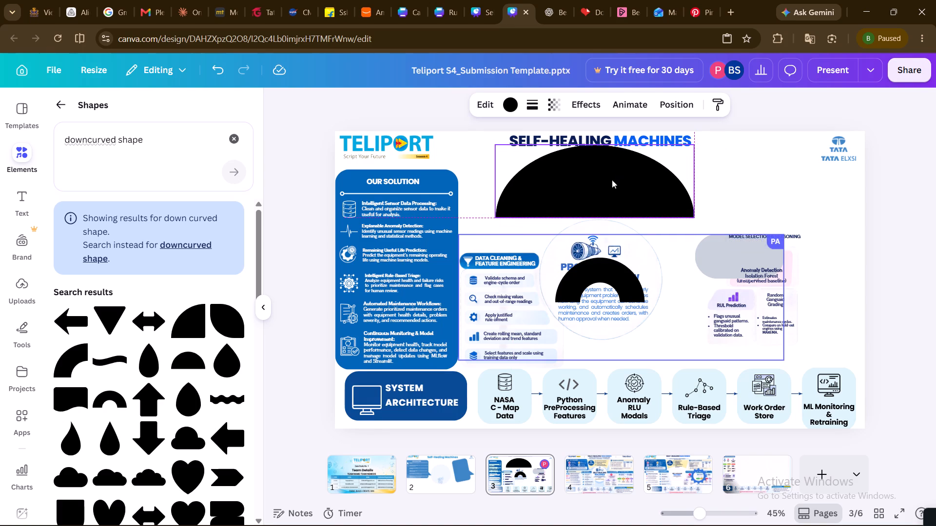
{"action": "left_click", "coordinate": [612, 180]}
{"action": "key", "text": "Delete"}
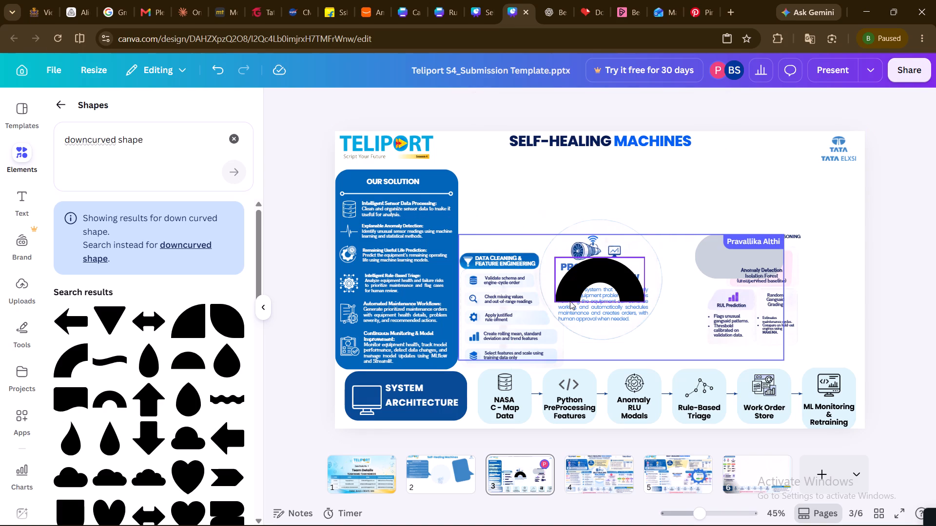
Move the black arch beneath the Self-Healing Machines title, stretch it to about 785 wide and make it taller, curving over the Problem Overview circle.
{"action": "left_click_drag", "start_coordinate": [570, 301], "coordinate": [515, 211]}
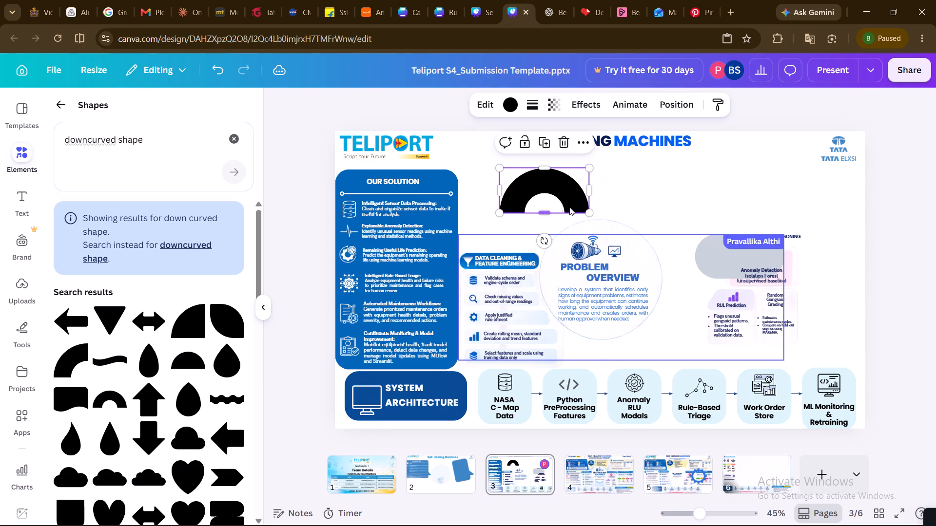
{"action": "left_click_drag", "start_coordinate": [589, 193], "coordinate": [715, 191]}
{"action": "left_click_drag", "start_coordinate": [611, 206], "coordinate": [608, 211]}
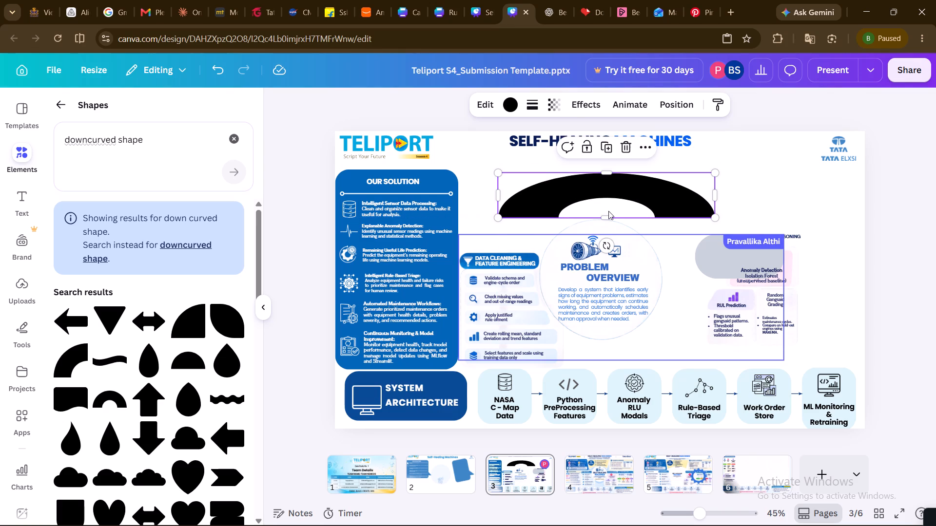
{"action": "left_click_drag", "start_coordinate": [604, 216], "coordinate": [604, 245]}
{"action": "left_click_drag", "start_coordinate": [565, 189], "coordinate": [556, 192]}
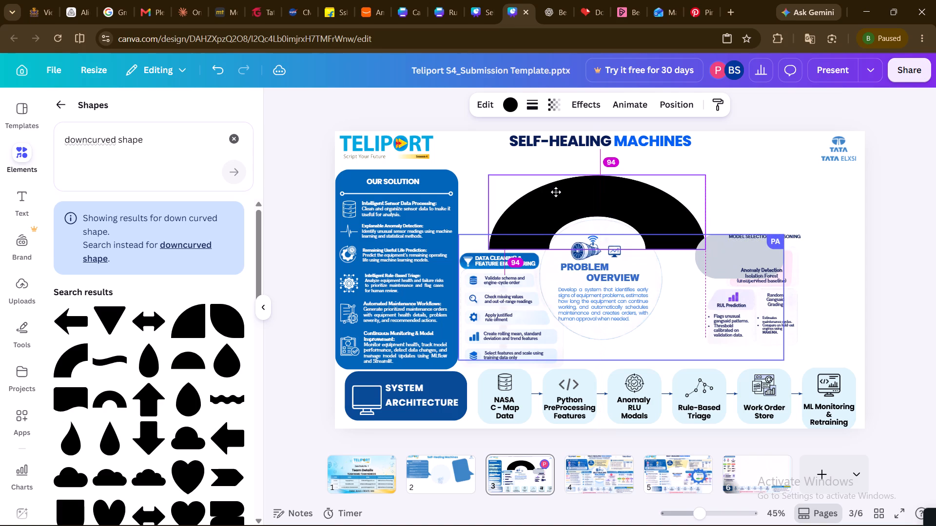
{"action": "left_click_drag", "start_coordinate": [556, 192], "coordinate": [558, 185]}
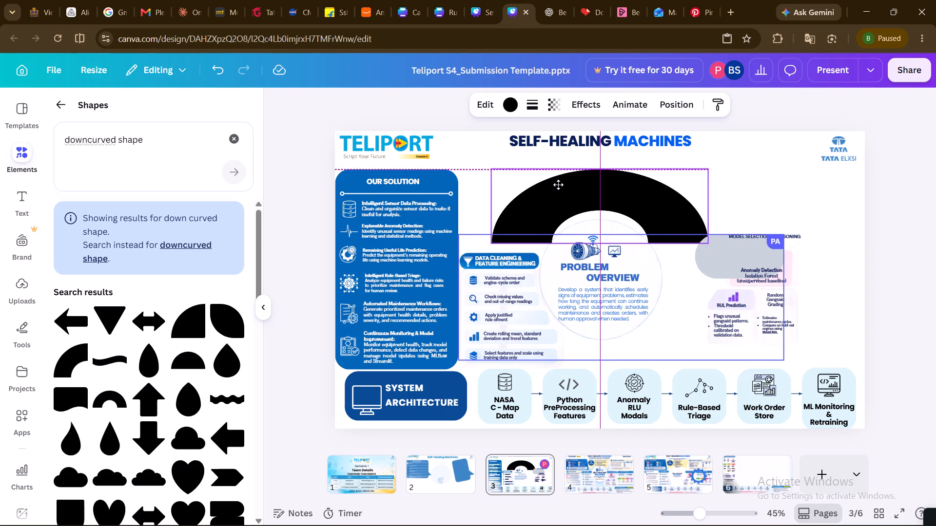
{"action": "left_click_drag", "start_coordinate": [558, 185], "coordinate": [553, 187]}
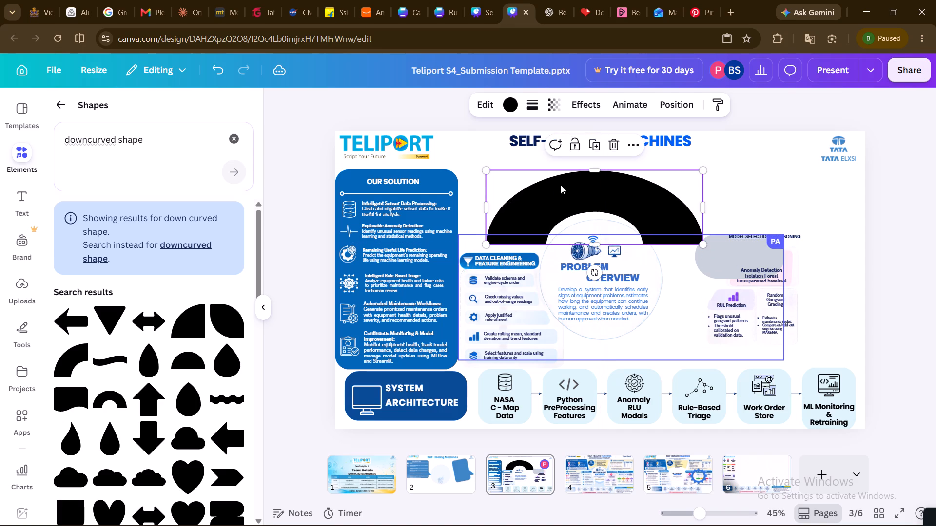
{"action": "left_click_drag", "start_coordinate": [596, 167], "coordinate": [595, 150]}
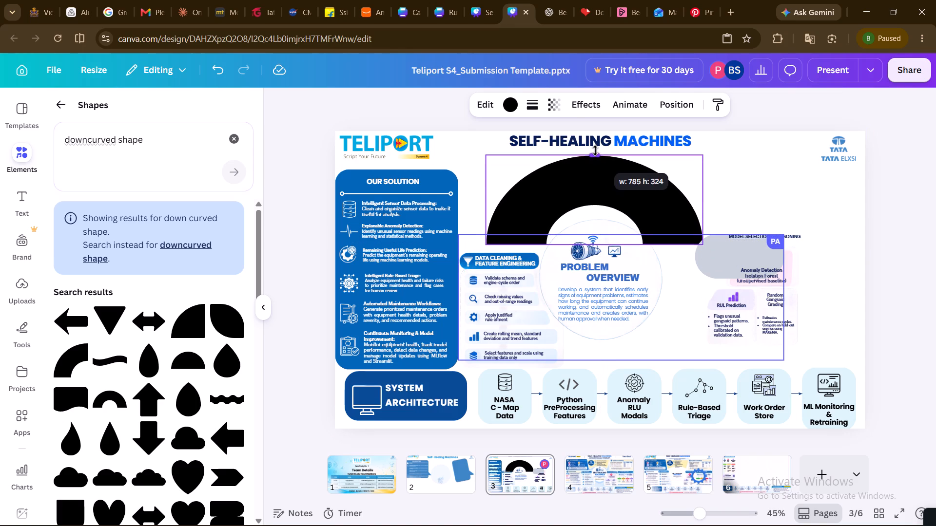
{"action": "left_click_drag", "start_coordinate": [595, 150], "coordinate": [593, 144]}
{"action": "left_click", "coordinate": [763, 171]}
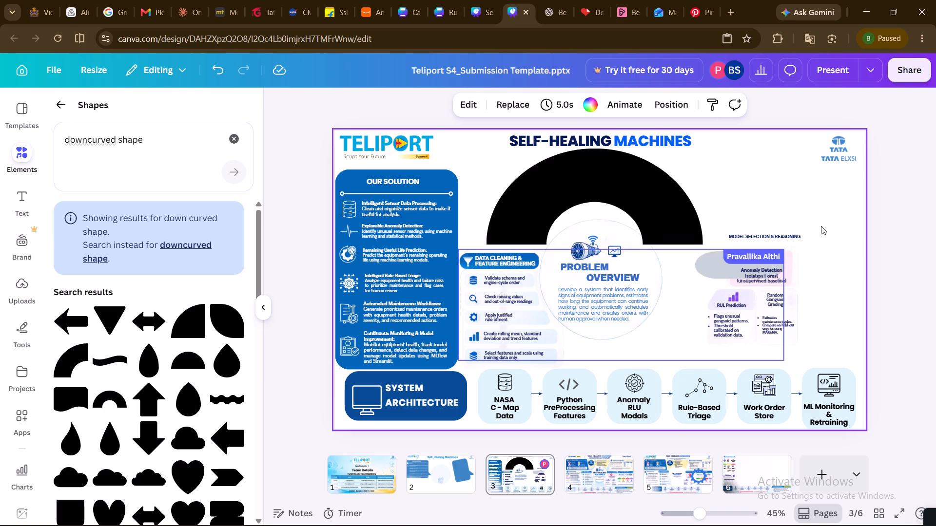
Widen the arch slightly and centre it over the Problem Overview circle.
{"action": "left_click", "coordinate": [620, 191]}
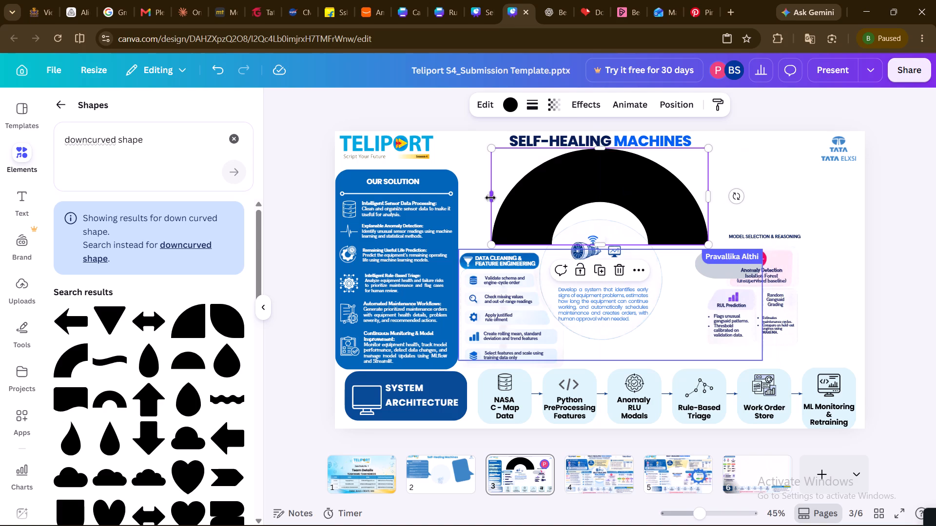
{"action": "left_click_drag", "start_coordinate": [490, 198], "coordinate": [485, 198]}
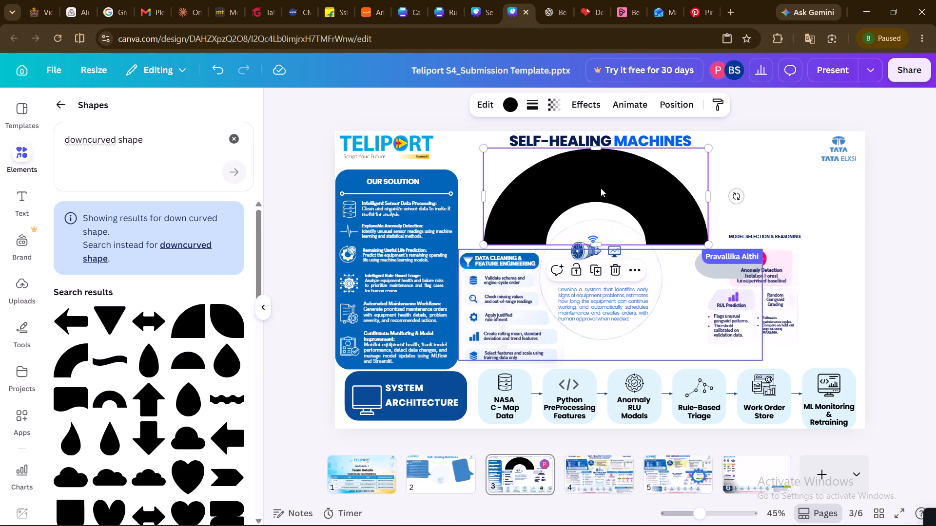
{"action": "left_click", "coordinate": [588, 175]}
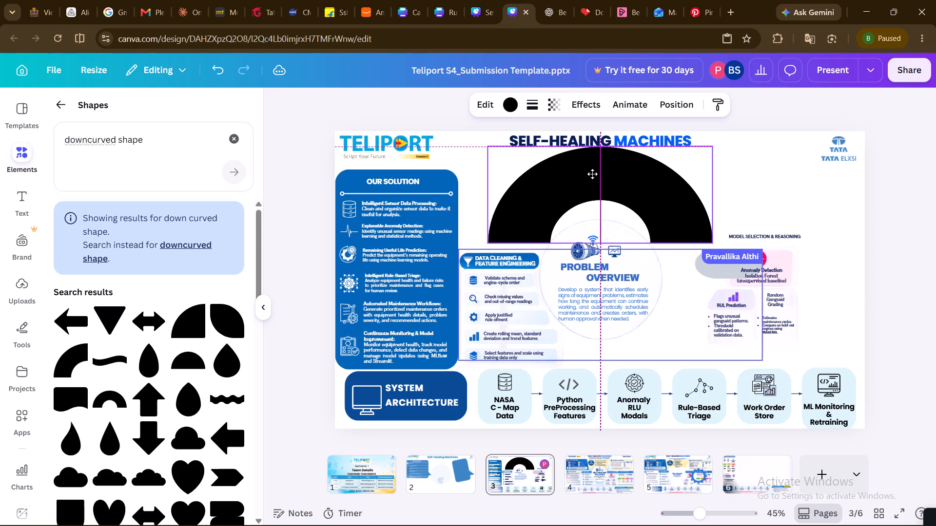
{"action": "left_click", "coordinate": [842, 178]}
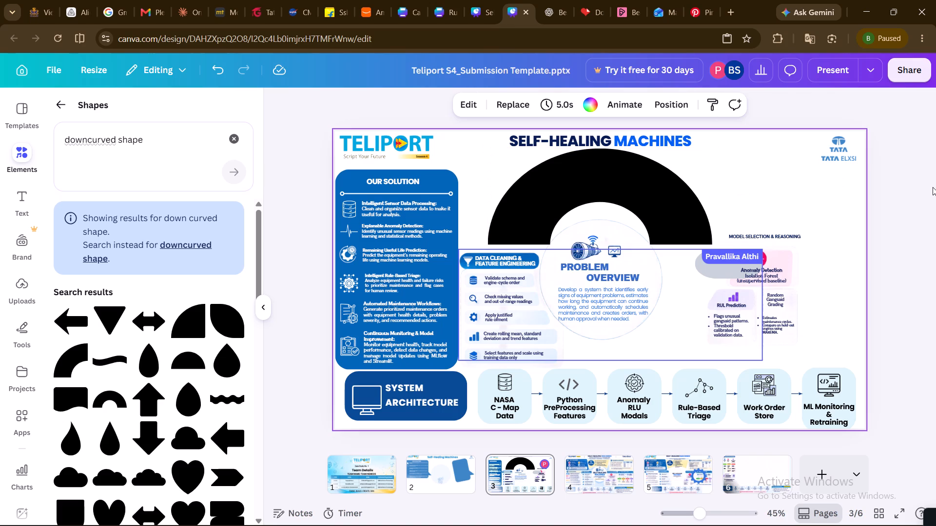
Delete the black arch above the Problem Overview circle.
{"action": "left_click", "coordinate": [648, 204]}
{"action": "key", "text": "Delete"}
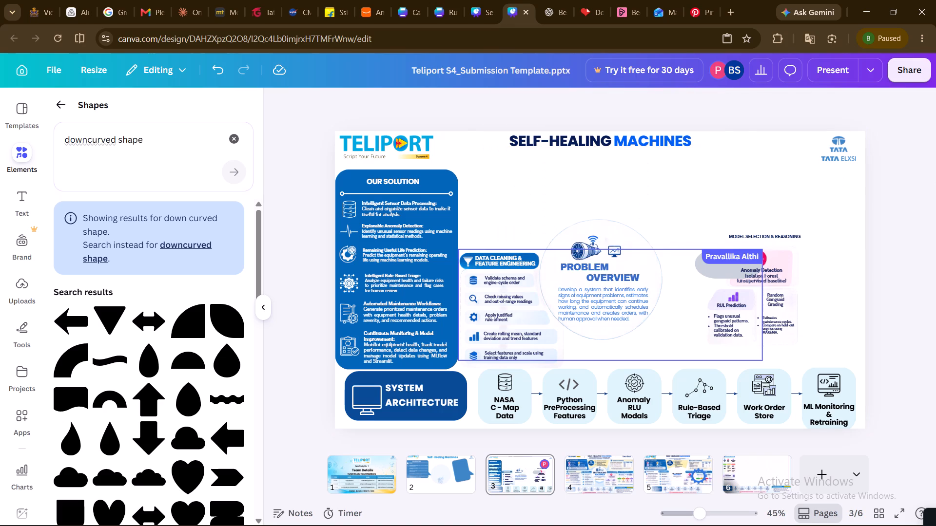
Look through the "downcurved shape" results again for a banner shape, and clear the search.
{"action": "scroll", "coordinate": [93, 380], "scroll_direction": "down", "scroll_amount": 2}
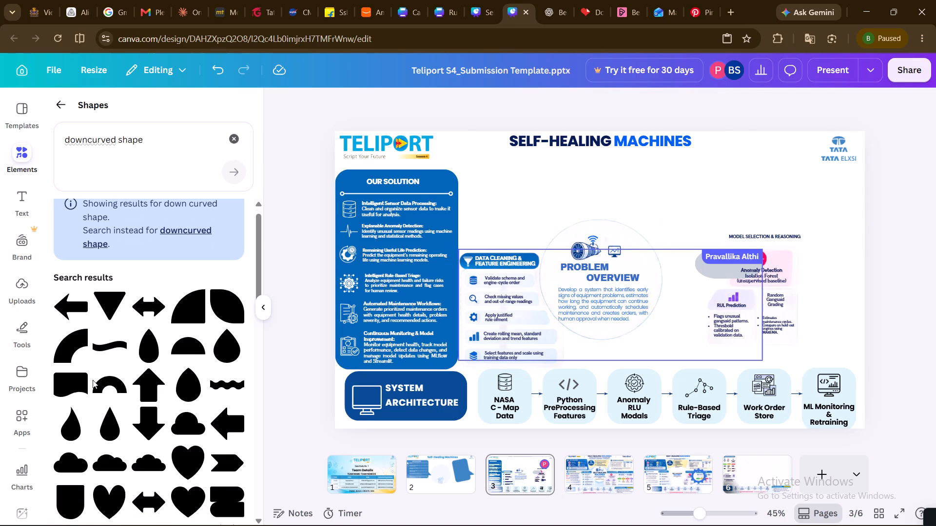
{"action": "scroll", "coordinate": [93, 380], "scroll_direction": "down", "scroll_amount": 2}
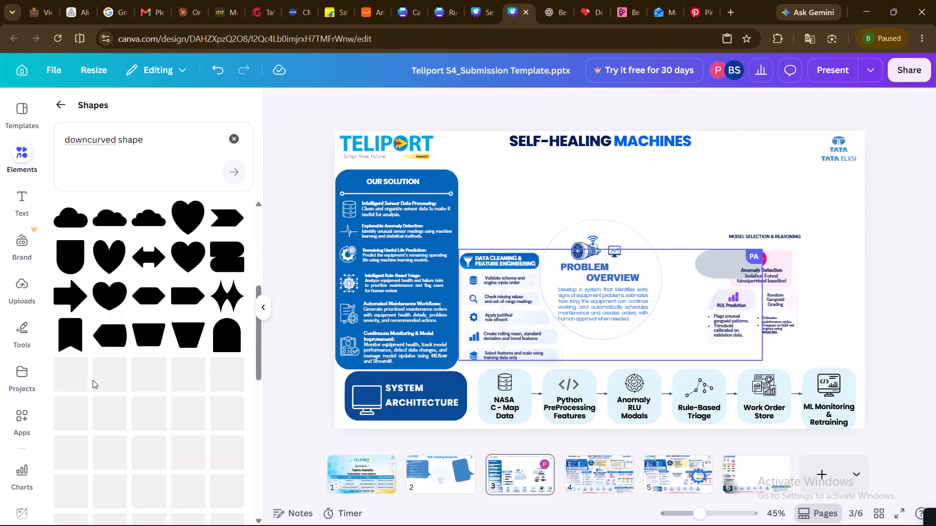
{"action": "scroll", "coordinate": [93, 380], "scroll_direction": "down", "scroll_amount": 2}
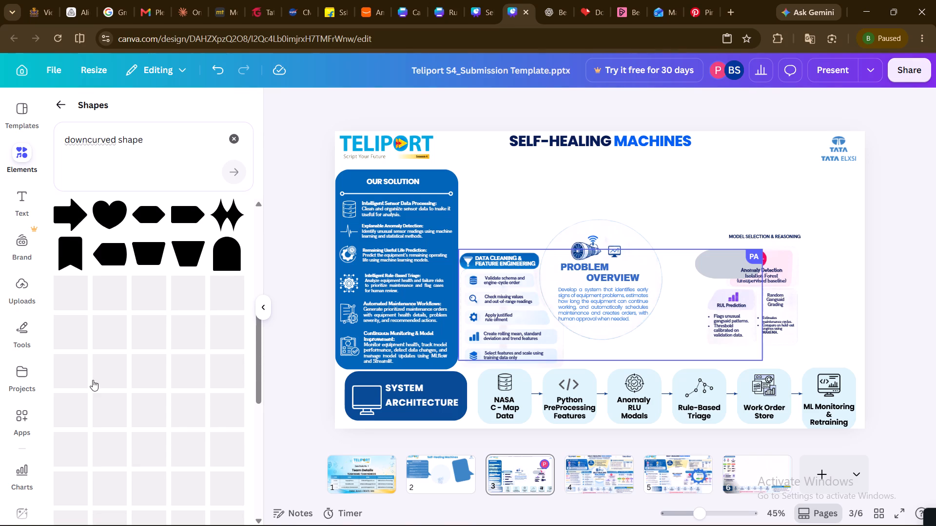
{"action": "scroll", "coordinate": [93, 380], "scroll_direction": "down", "scroll_amount": 2}
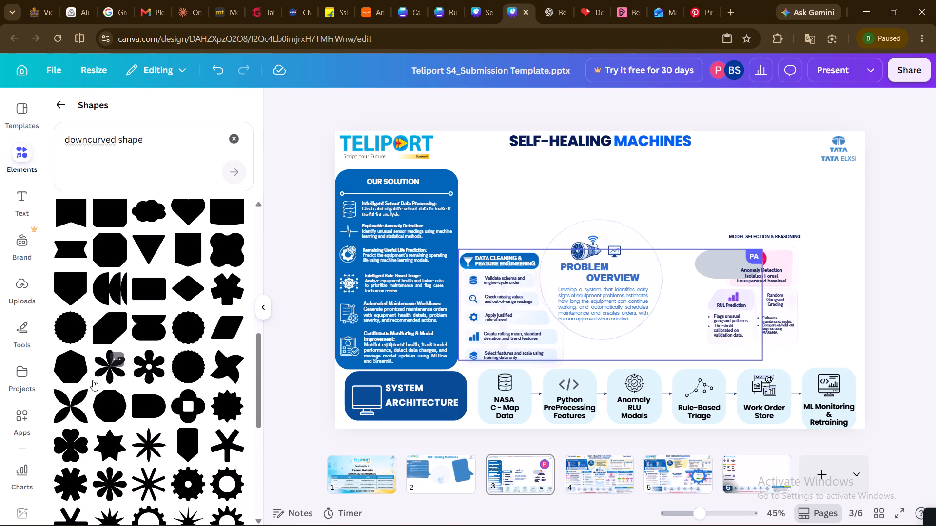
{"action": "scroll", "coordinate": [93, 380], "scroll_direction": "down", "scroll_amount": 3}
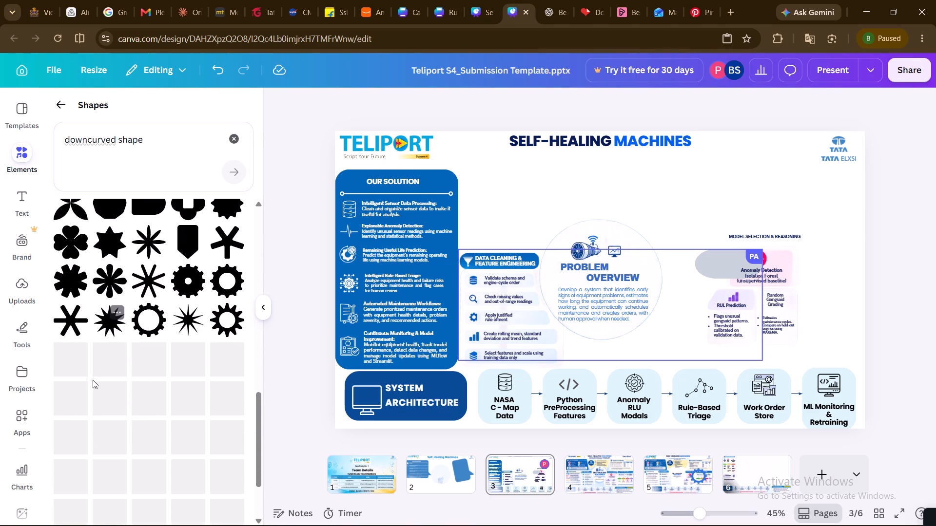
{"action": "scroll", "coordinate": [93, 380], "scroll_direction": "down", "scroll_amount": 1}
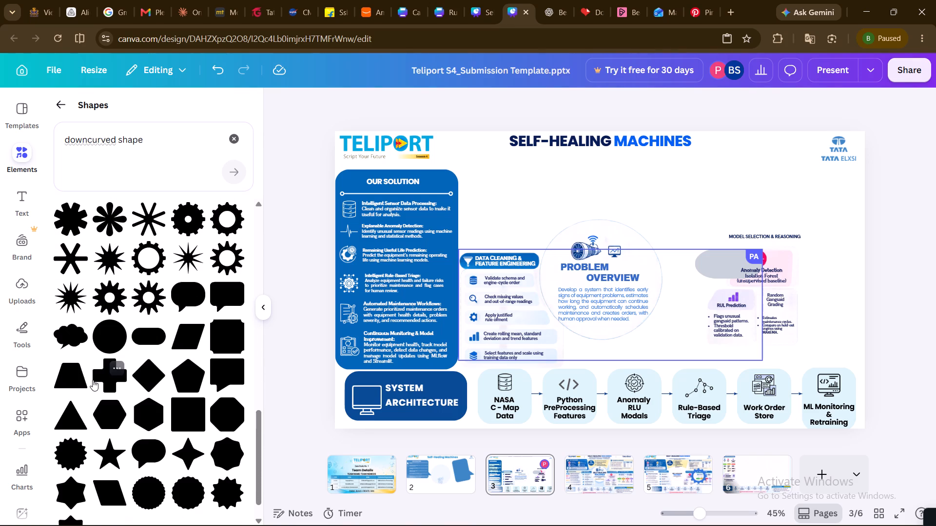
{"action": "scroll", "coordinate": [93, 380], "scroll_direction": "down", "scroll_amount": 2}
{"action": "scroll", "coordinate": [93, 380], "scroll_direction": "up", "scroll_amount": 2}
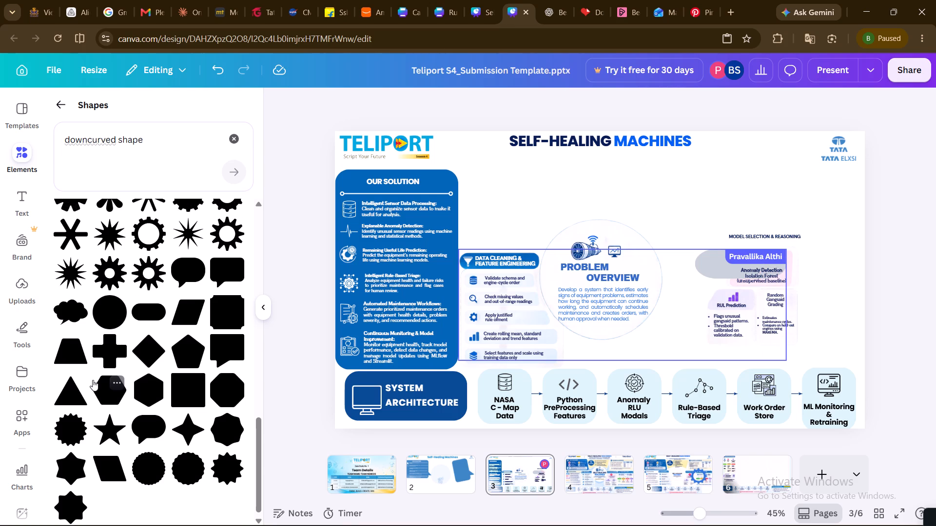
{"action": "scroll", "coordinate": [93, 380], "scroll_direction": "up", "scroll_amount": 4}
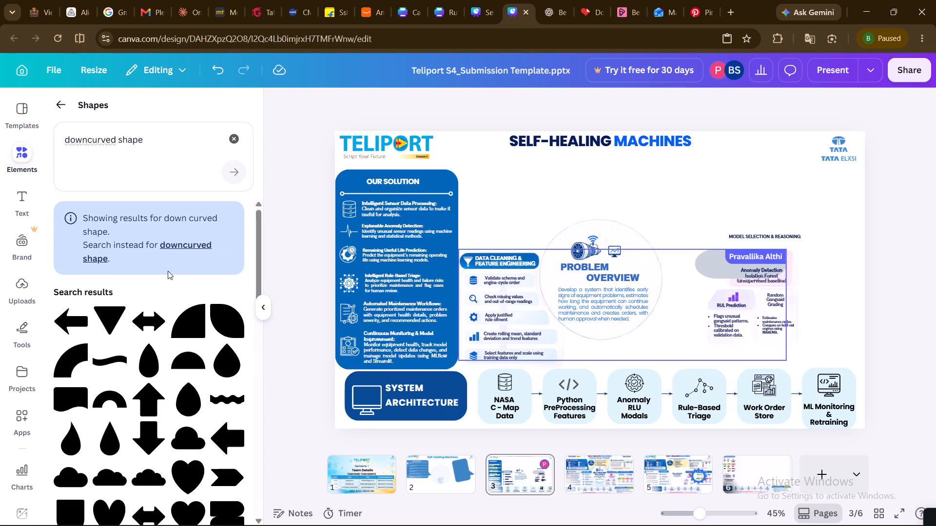
{"action": "left_click", "coordinate": [149, 139]}
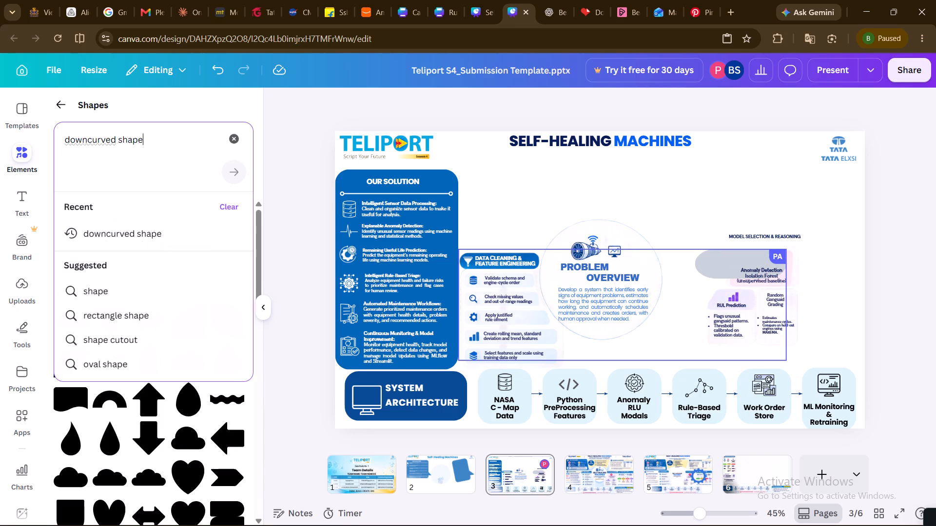
{"action": "left_click", "coordinate": [231, 139]}
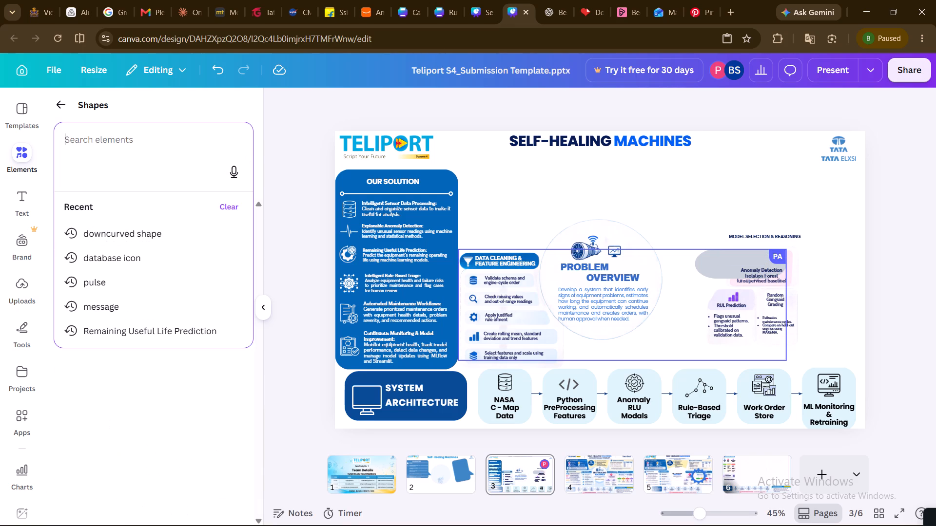
Move the cream curved banner behind WHY THIS SOLUTION? from page 5 to page 3, placing it between the title and the Problem Overview circle.
{"action": "left_click", "coordinate": [620, 479]}
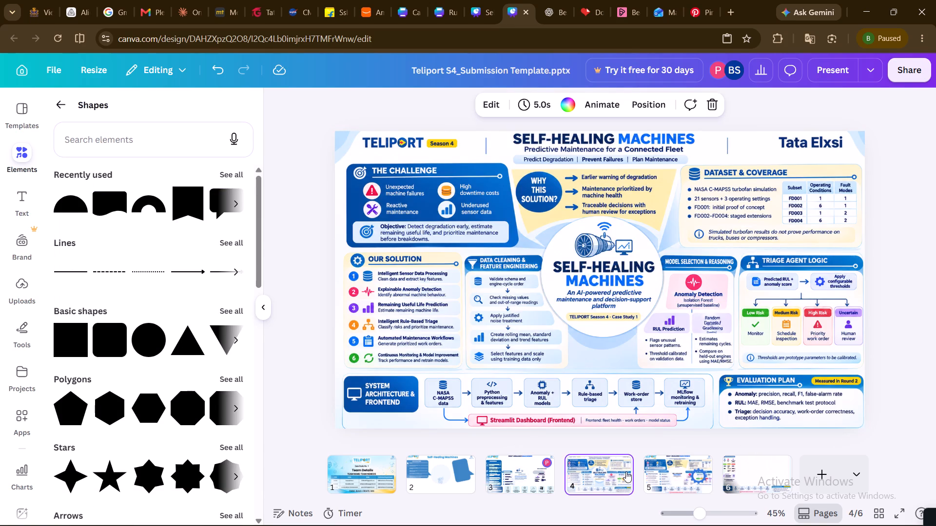
{"action": "left_click", "coordinate": [666, 478]}
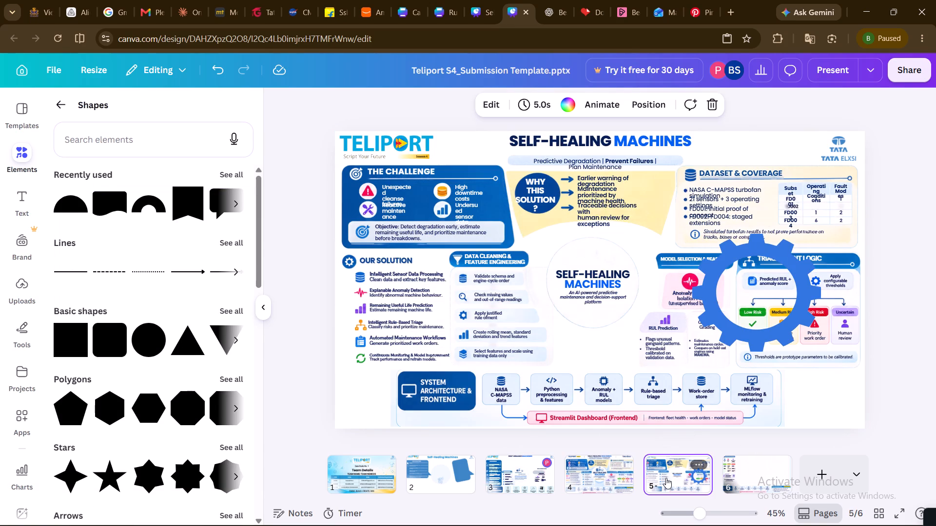
{"action": "left_click", "coordinate": [655, 210]}
{"action": "right_click", "coordinate": [650, 209]}
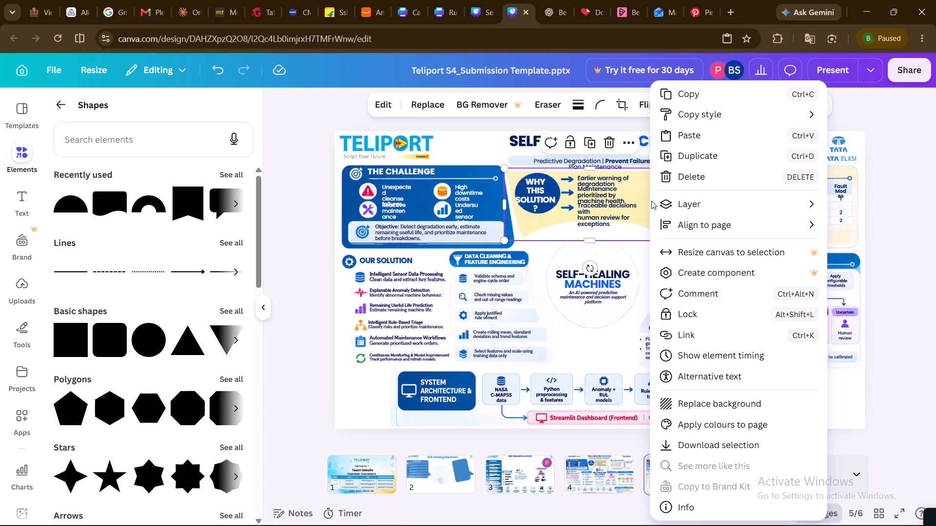
{"action": "left_click_drag", "start_coordinate": [639, 210], "coordinate": [646, 195]}
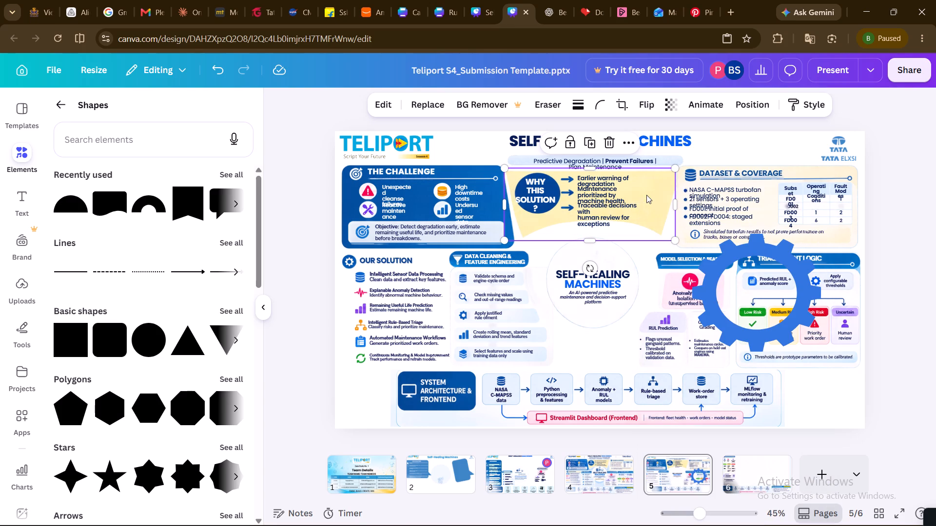
{"action": "left_click_drag", "start_coordinate": [646, 195], "coordinate": [643, 318]}
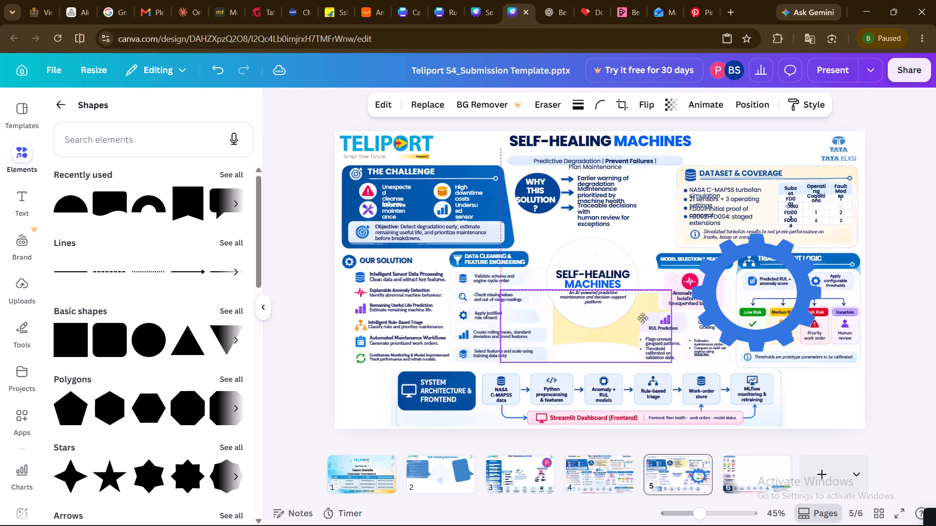
{"action": "left_click_drag", "start_coordinate": [643, 318], "coordinate": [548, 497]}
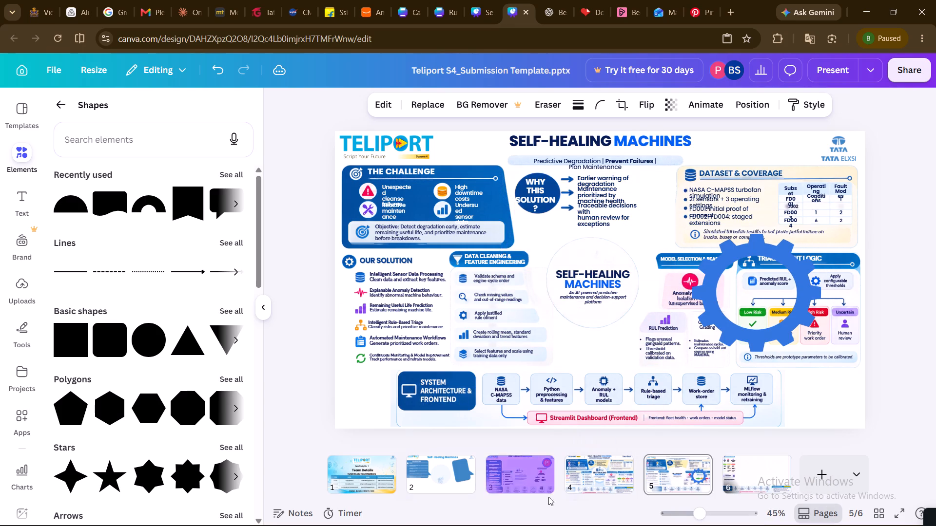
{"action": "left_click_drag", "start_coordinate": [548, 497], "coordinate": [520, 481]}
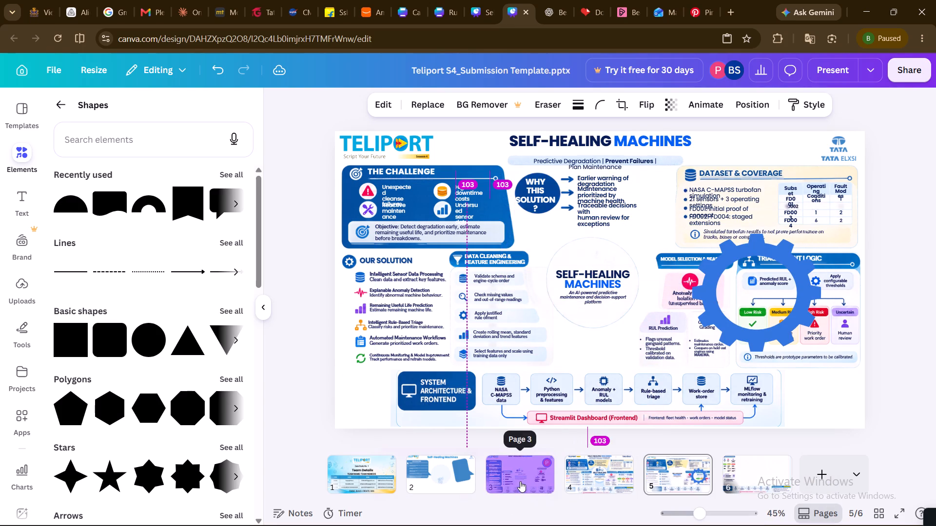
{"action": "left_click_drag", "start_coordinate": [520, 481], "coordinate": [548, 394]}
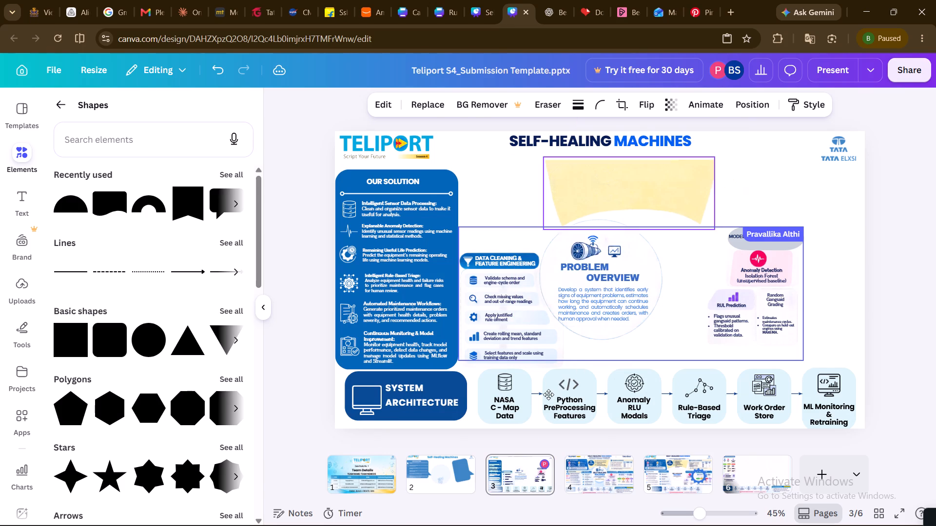
{"action": "left_click_drag", "start_coordinate": [548, 394], "coordinate": [483, 396]}
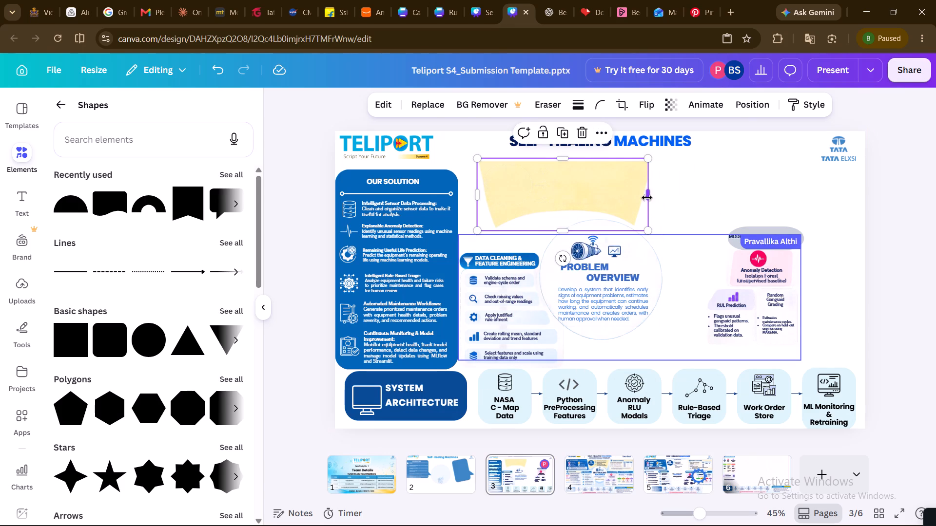
Widen the cream curved banner on page 3 well past the Problem Overview circle and extend its top edge slightly towards the title.
{"action": "left_click_drag", "start_coordinate": [647, 198], "coordinate": [692, 195]}
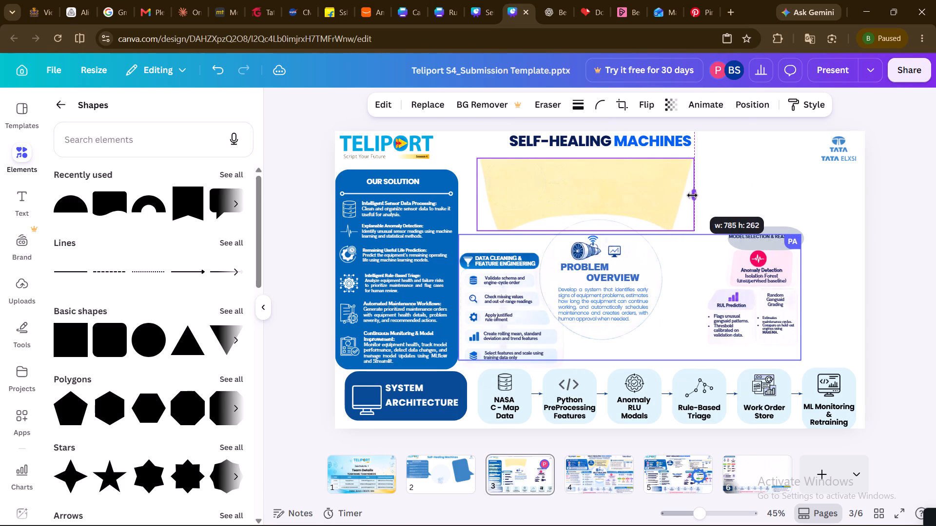
{"action": "left_click_drag", "start_coordinate": [692, 195], "coordinate": [704, 198]}
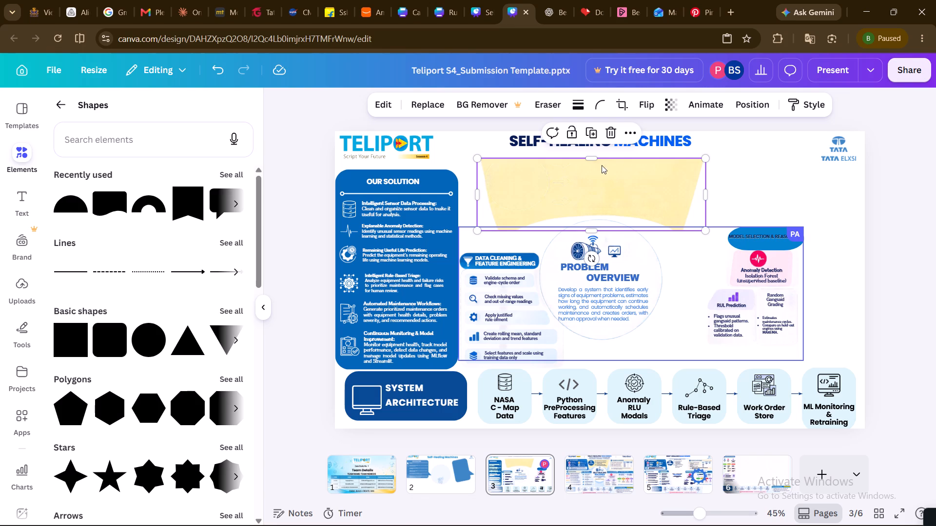
{"action": "left_click_drag", "start_coordinate": [593, 159], "coordinate": [591, 154]}
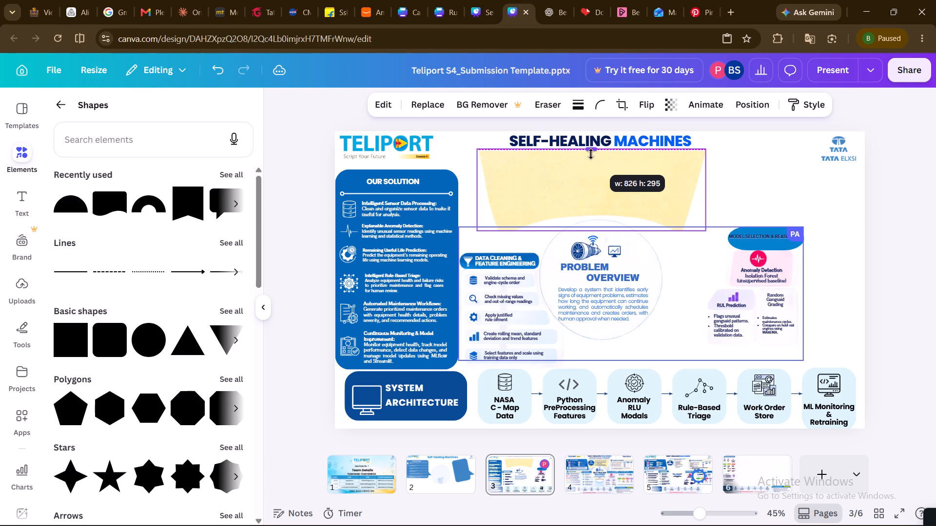
{"action": "left_click_drag", "start_coordinate": [591, 154], "coordinate": [591, 154]}
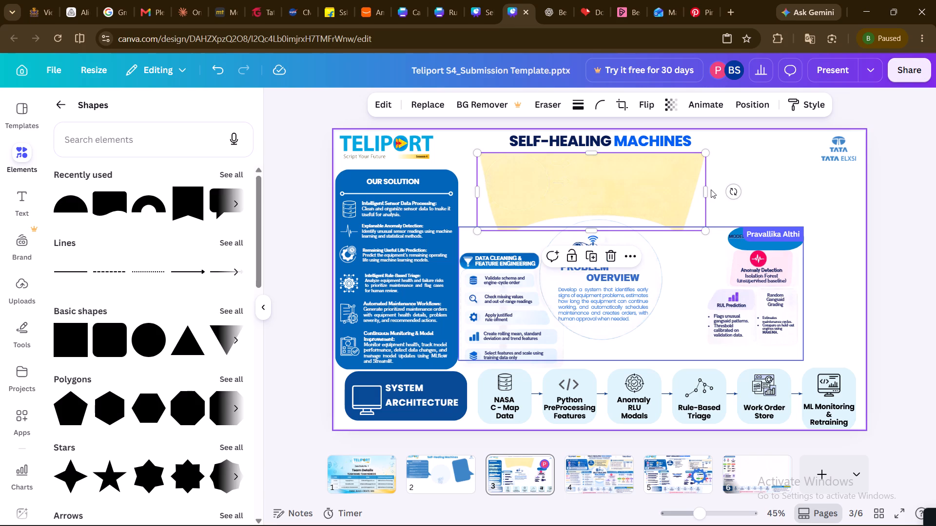
{"action": "left_click_drag", "start_coordinate": [711, 189], "coordinate": [706, 189]}
{"action": "left_click", "coordinate": [706, 189]}
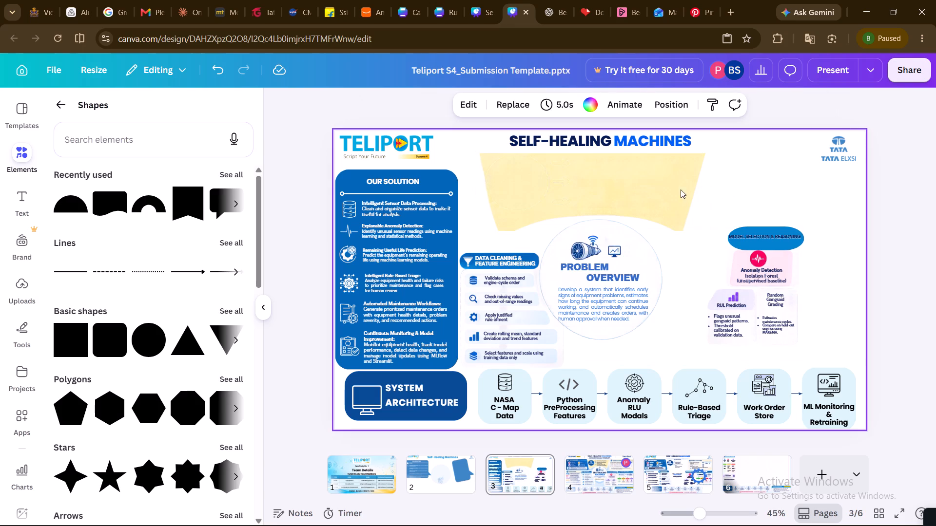
{"action": "left_click", "coordinate": [663, 190]}
{"action": "left_click_drag", "start_coordinate": [702, 189], "coordinate": [714, 188]}
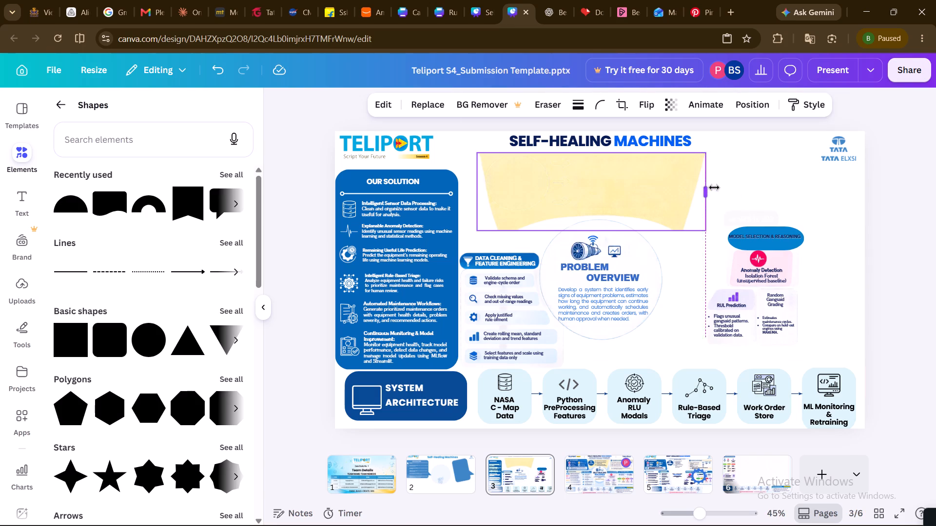
{"action": "left_click_drag", "start_coordinate": [714, 188], "coordinate": [727, 187]}
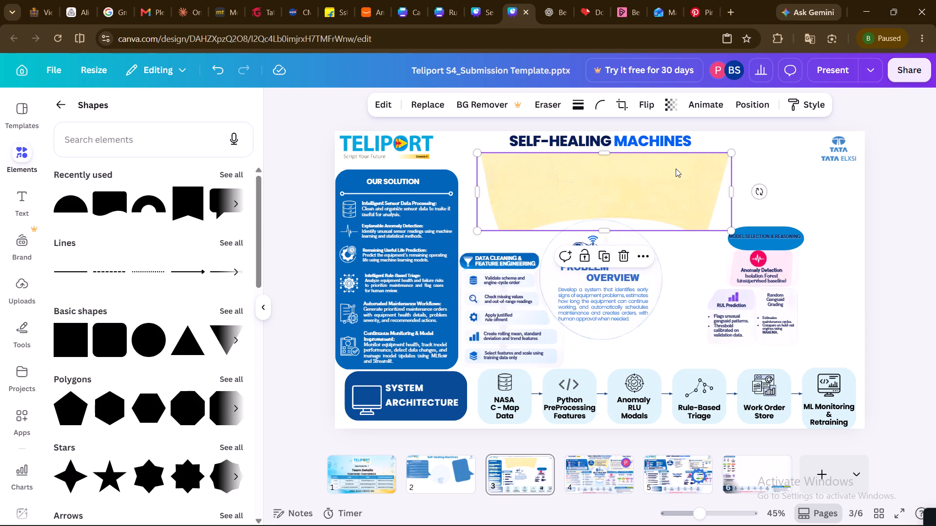
{"action": "left_click_drag", "start_coordinate": [732, 189], "coordinate": [739, 188]}
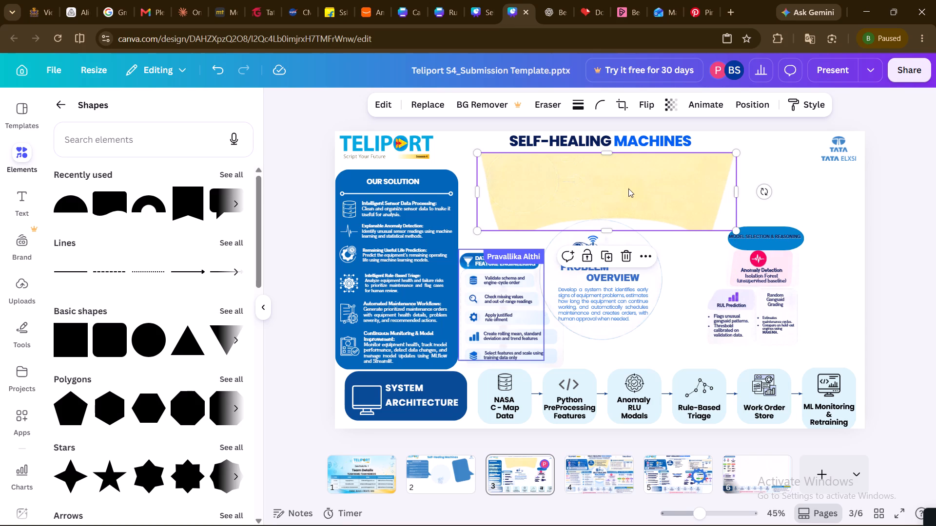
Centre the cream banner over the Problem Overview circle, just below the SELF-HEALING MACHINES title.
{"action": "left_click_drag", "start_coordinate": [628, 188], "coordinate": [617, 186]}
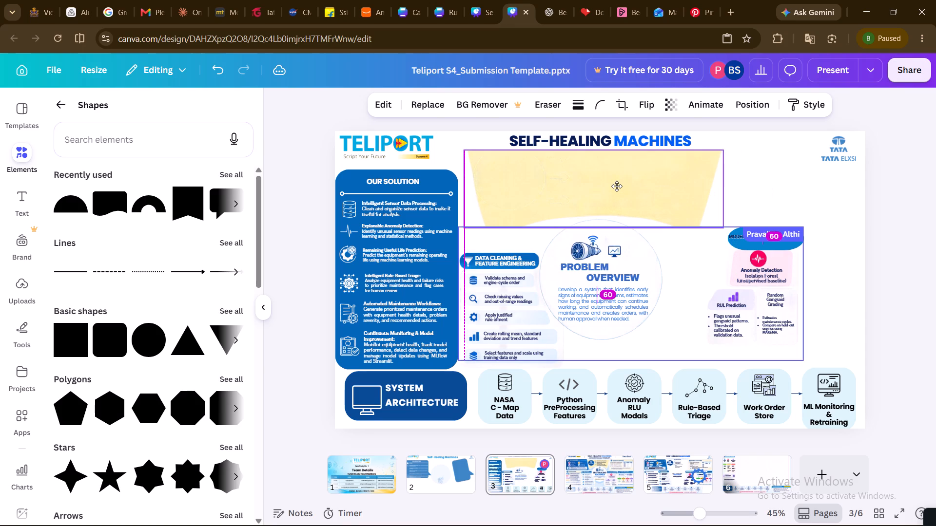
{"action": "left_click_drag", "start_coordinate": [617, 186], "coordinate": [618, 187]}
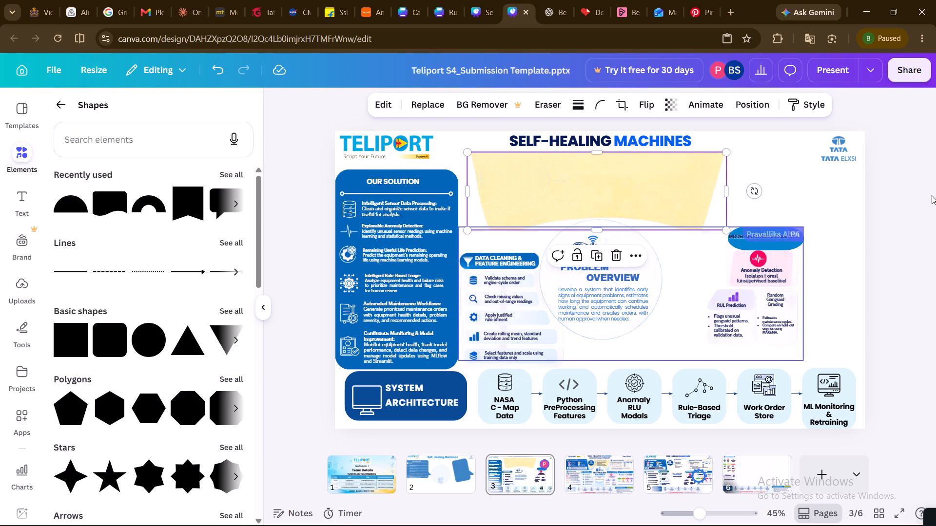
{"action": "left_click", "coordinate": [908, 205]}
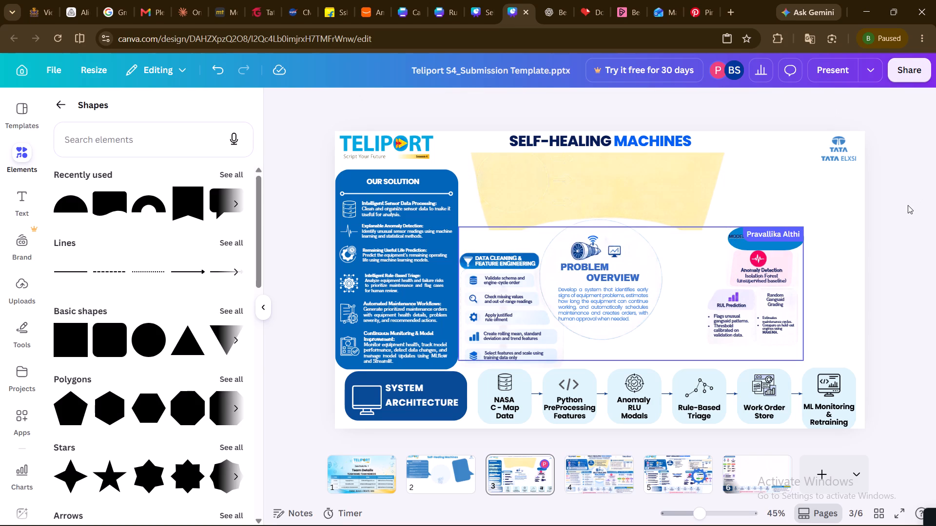
Move the cream banner from page 3 to the empty area beside the triage agent logic column on page 6.
{"action": "left_click", "coordinate": [648, 206]}
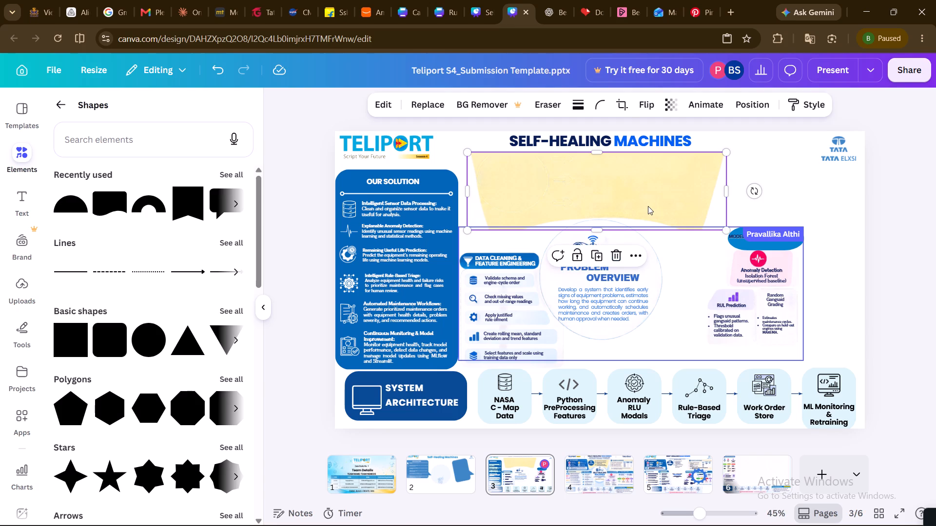
{"action": "left_click_drag", "start_coordinate": [648, 206], "coordinate": [753, 477]}
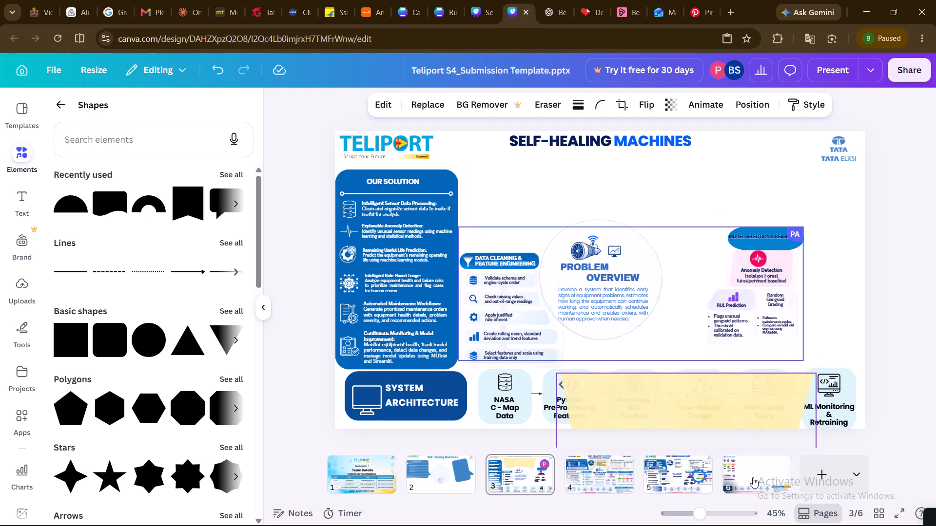
{"action": "left_click_drag", "start_coordinate": [753, 477], "coordinate": [683, 321]}
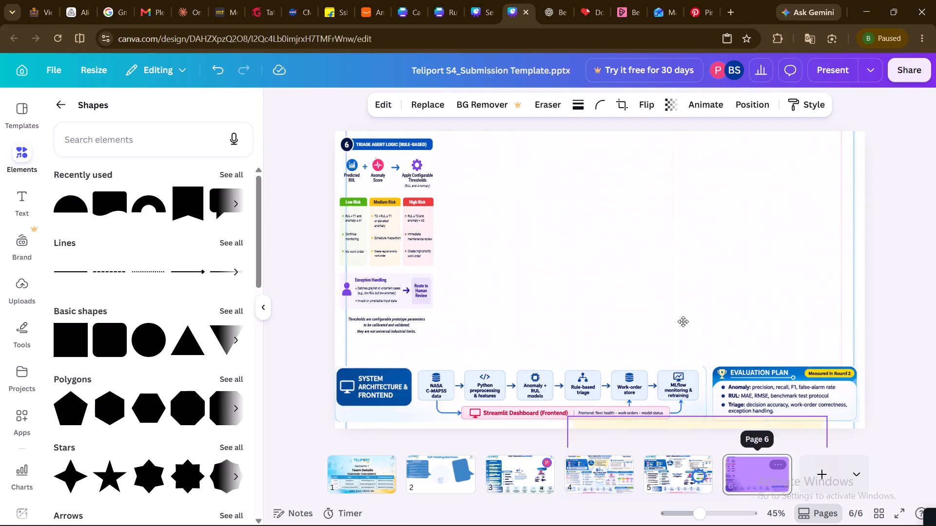
{"action": "left_click_drag", "start_coordinate": [683, 321], "coordinate": [650, 245]}
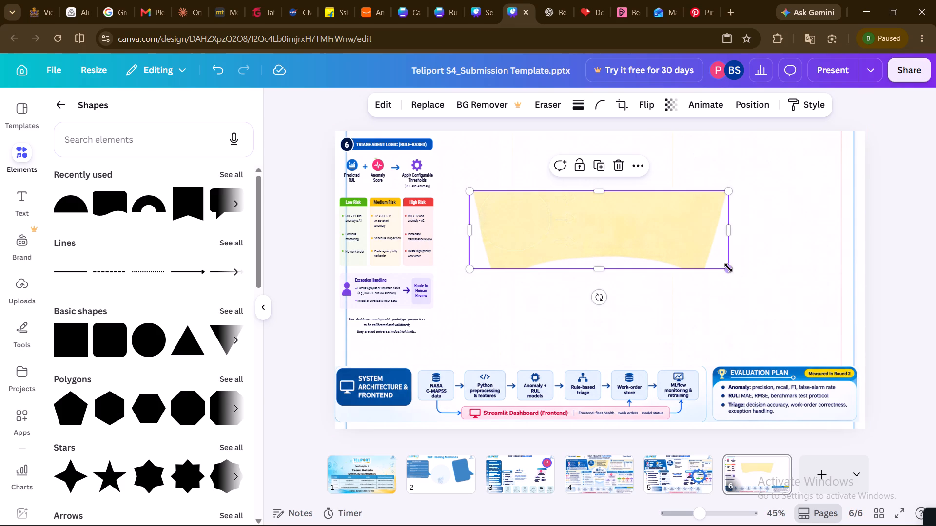
Enlarge the cream banner on page 6 to about 1,400 wide, starting just beside the triage agent logic column.
{"action": "left_click_drag", "start_coordinate": [728, 268], "coordinate": [811, 334]}
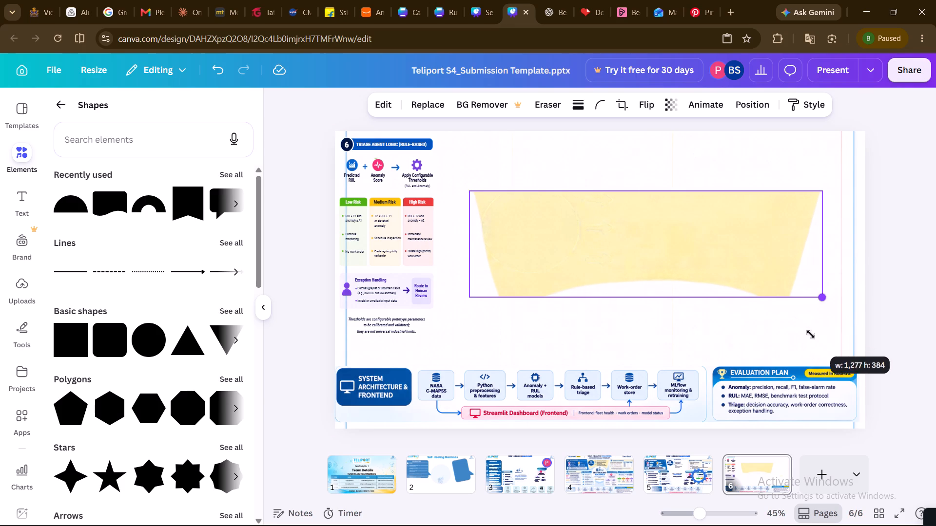
{"action": "left_click_drag", "start_coordinate": [689, 245], "coordinate": [662, 228]}
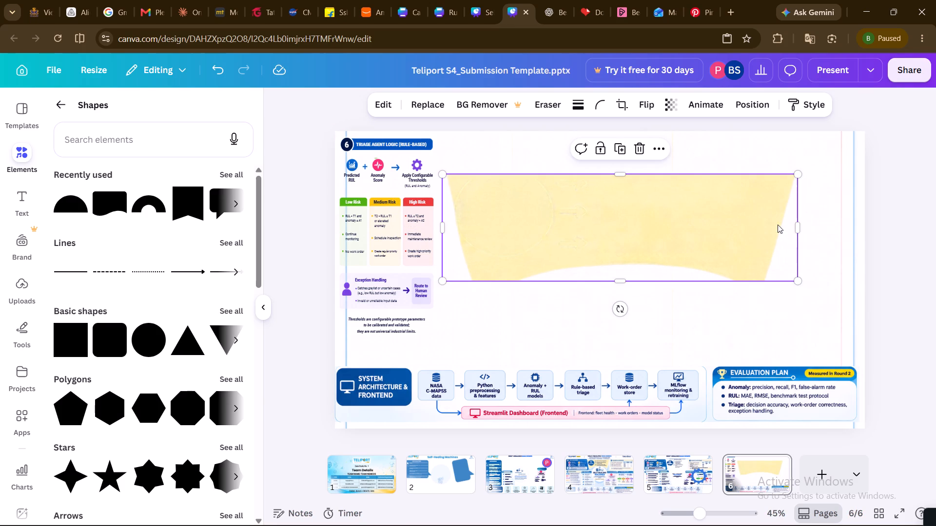
{"action": "left_click_drag", "start_coordinate": [793, 232], "coordinate": [818, 231]}
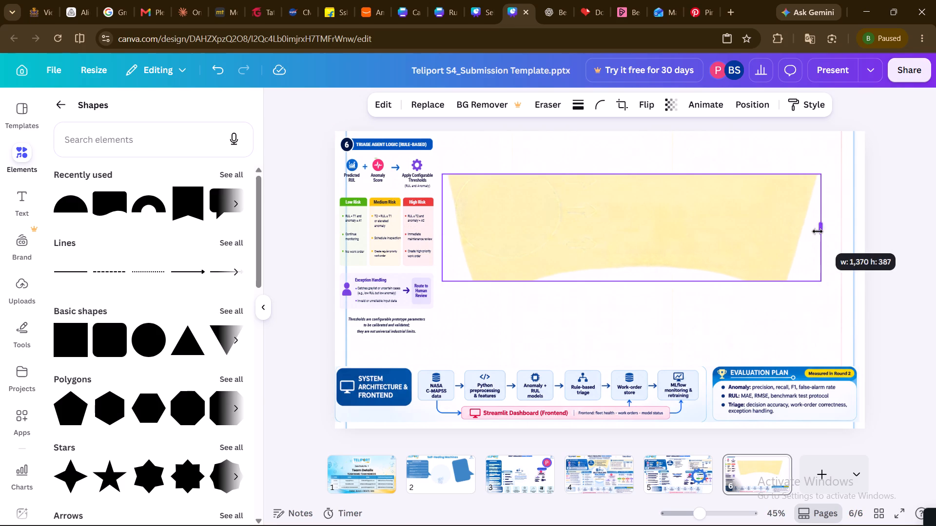
{"action": "left_click_drag", "start_coordinate": [818, 231], "coordinate": [807, 233]}
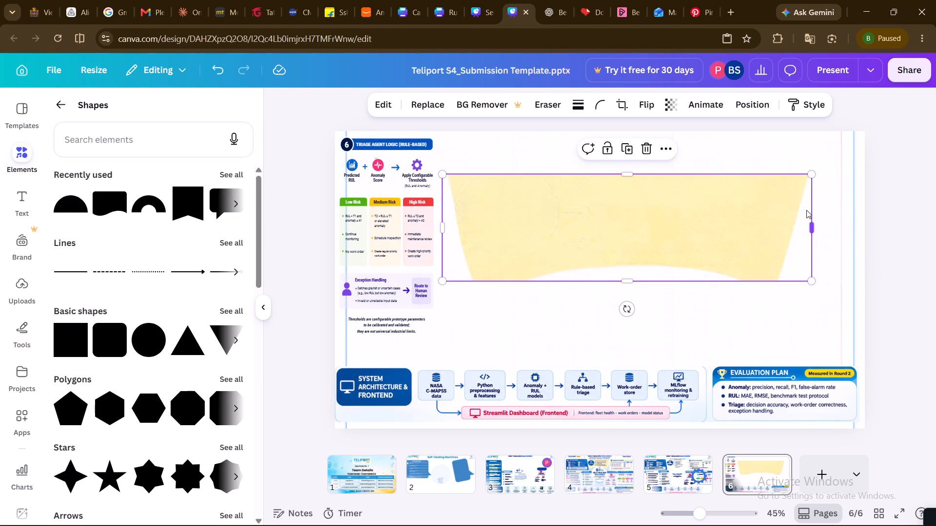
{"action": "left_click_drag", "start_coordinate": [812, 177], "coordinate": [822, 146]}
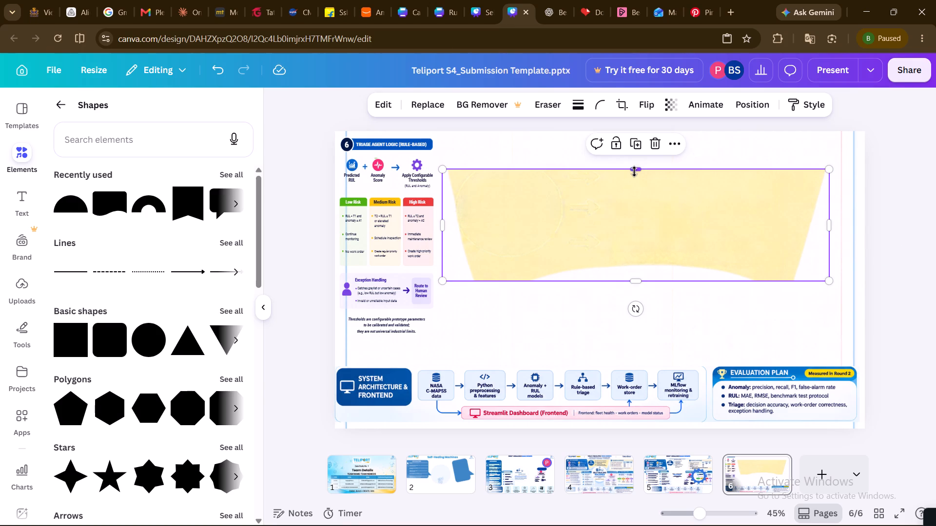
Extend the banner's top and bottom edges on page 6 to include its full outline down to both lower corner tips.
{"action": "left_click_drag", "start_coordinate": [634, 171], "coordinate": [628, 152]}
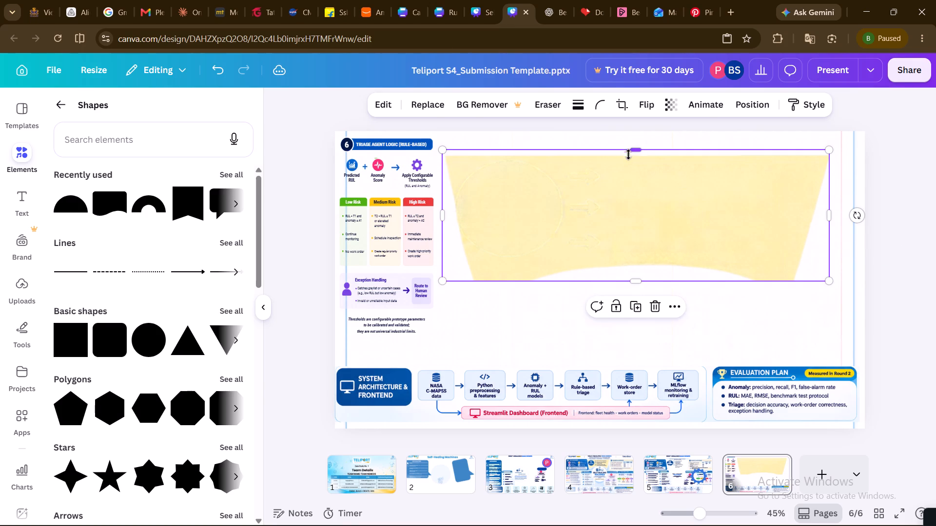
{"action": "left_click", "coordinate": [721, 320]}
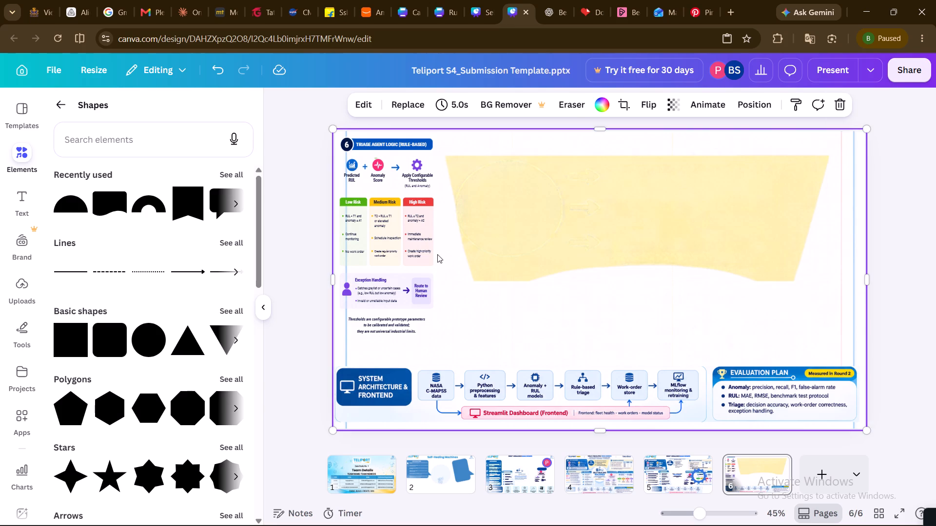
{"action": "left_click", "coordinate": [648, 223]}
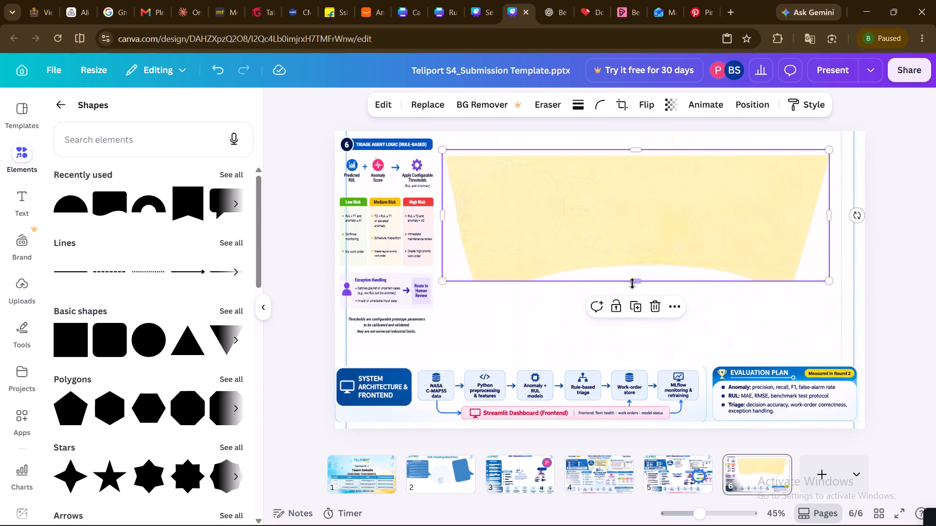
{"action": "left_click_drag", "start_coordinate": [633, 283], "coordinate": [630, 312]}
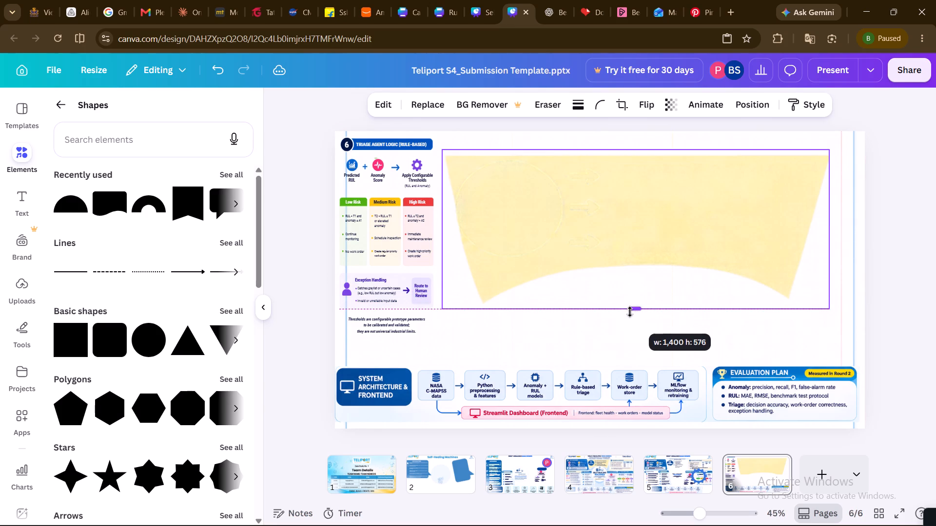
{"action": "left_click_drag", "start_coordinate": [630, 312], "coordinate": [629, 306]}
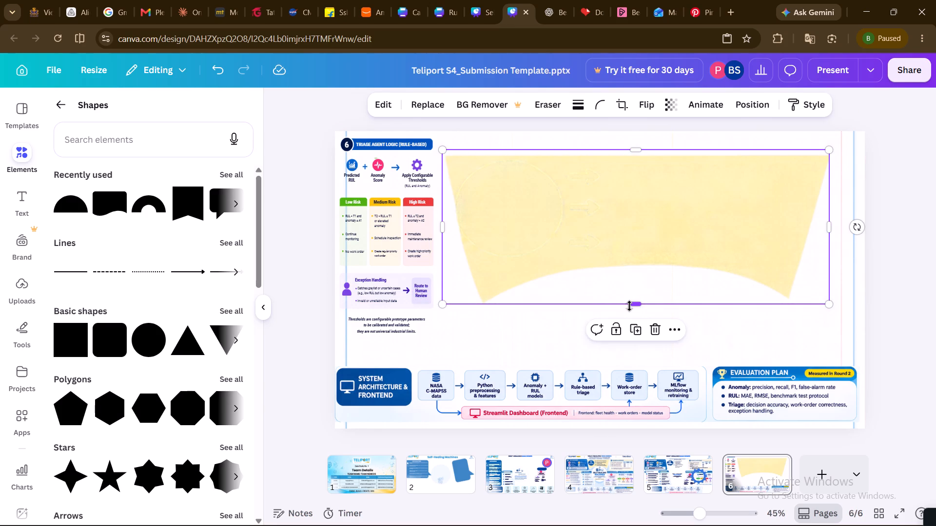
{"action": "left_click_drag", "start_coordinate": [629, 306], "coordinate": [627, 291]}
{"action": "left_click_drag", "start_coordinate": [627, 291], "coordinate": [624, 305]}
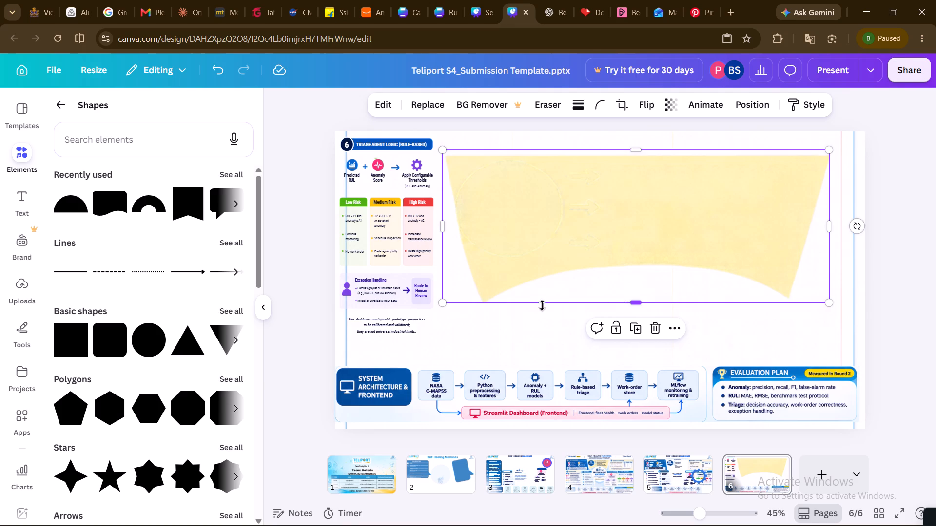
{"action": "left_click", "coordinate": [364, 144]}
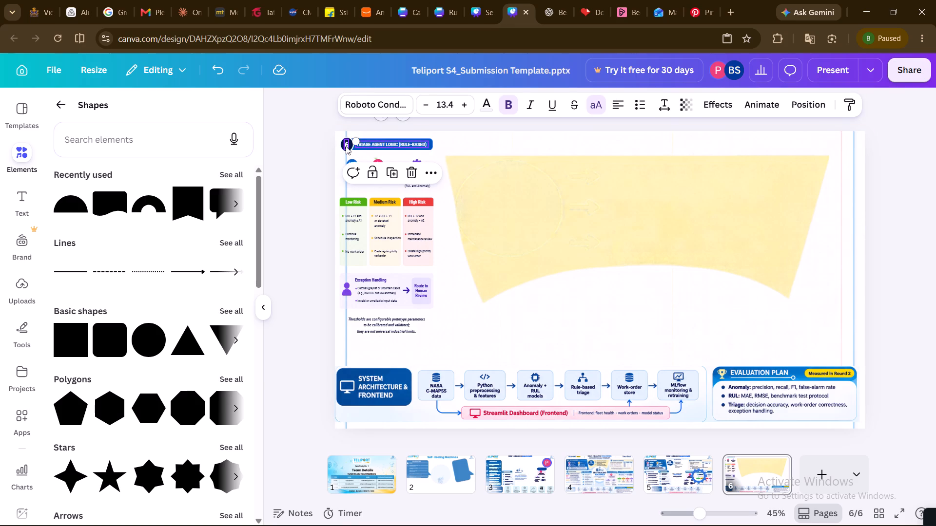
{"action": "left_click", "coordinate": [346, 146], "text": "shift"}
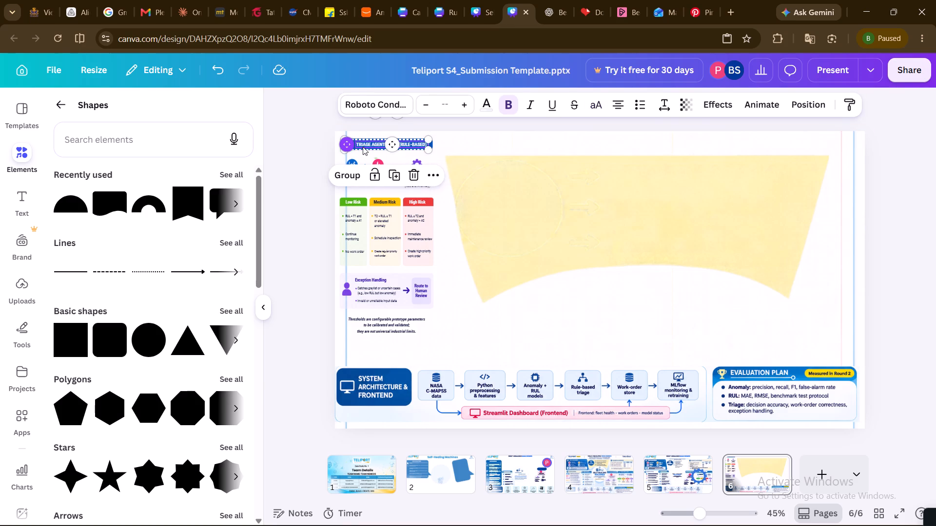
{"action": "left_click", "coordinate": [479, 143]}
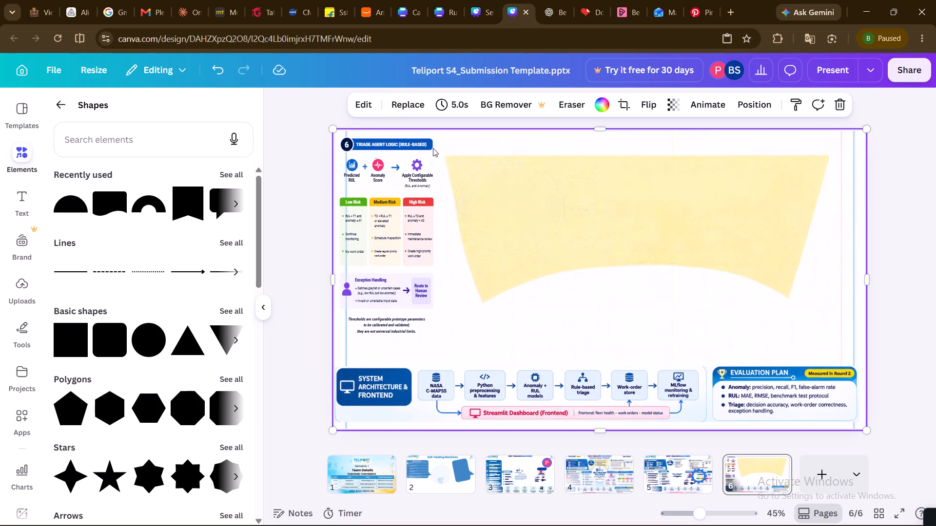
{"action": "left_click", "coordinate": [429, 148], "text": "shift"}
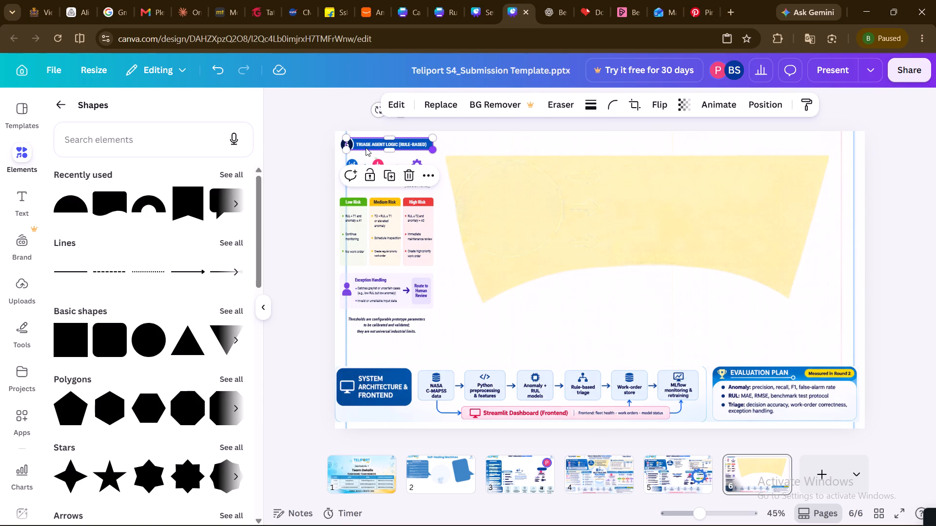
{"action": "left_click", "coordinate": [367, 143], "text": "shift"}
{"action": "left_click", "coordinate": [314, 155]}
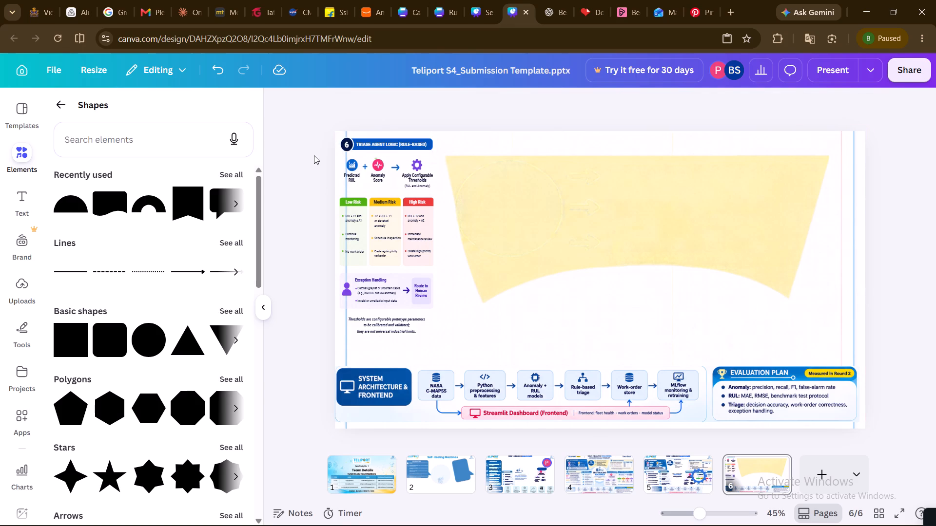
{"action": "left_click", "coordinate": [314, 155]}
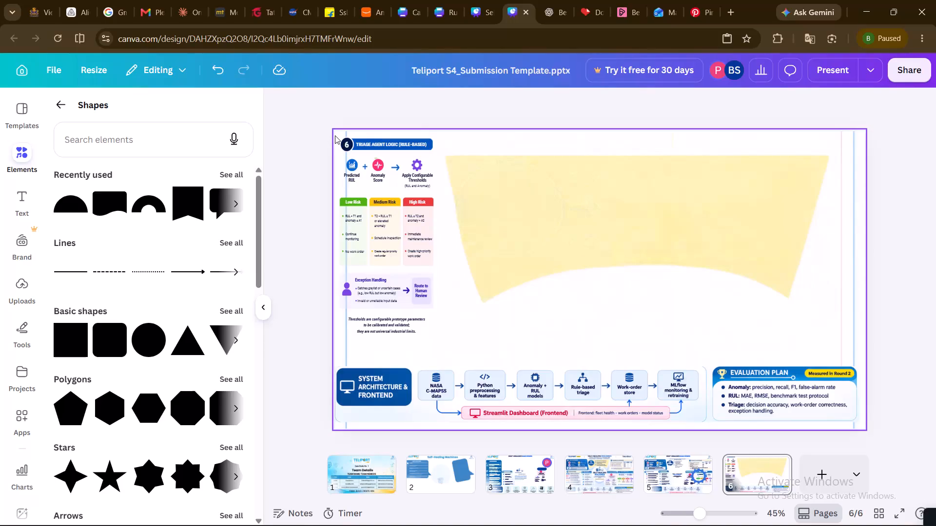
Group the number 6 badge, blue bar and TRIAGE AGENT LOGIC (RULE-BASED) text on page 6 into one heading.
{"action": "left_click_drag", "start_coordinate": [335, 135], "coordinate": [432, 150]}
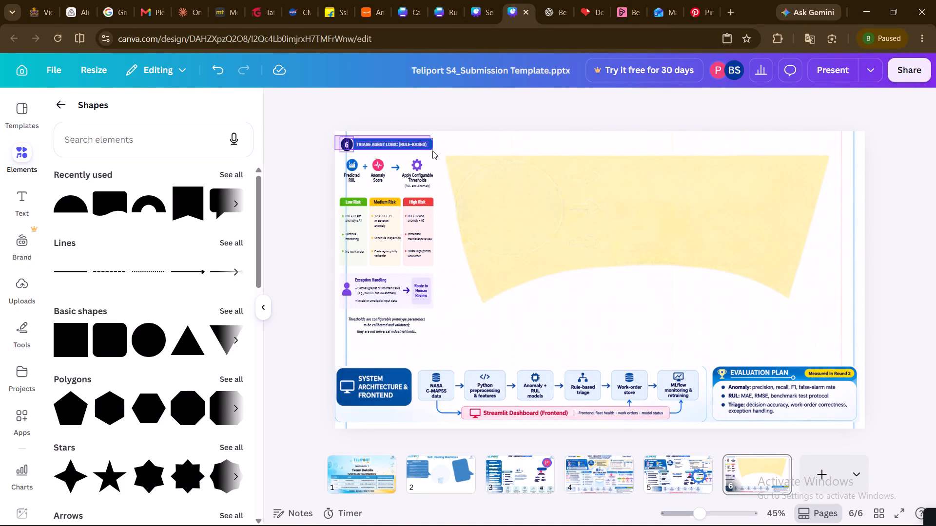
{"action": "left_click_drag", "start_coordinate": [432, 150], "coordinate": [436, 151]}
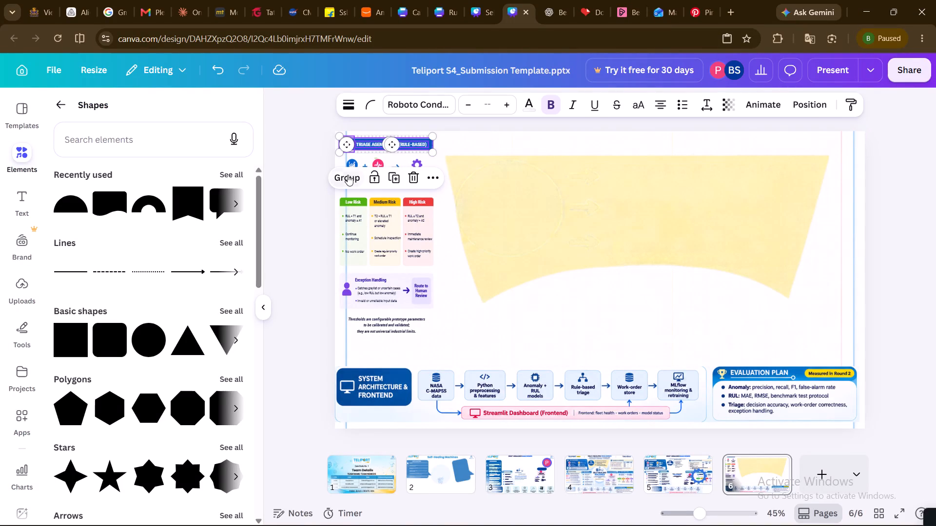
{"action": "left_click", "coordinate": [348, 175]}
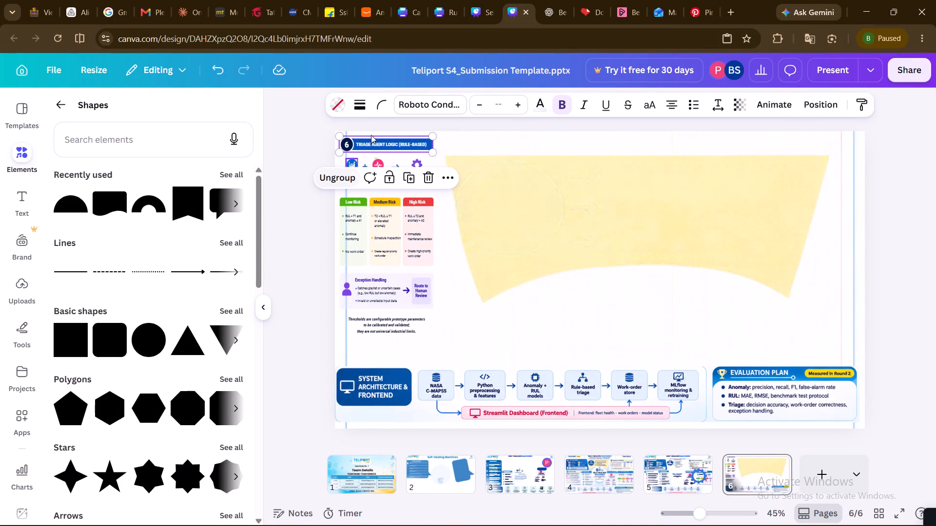
Move the grouped triage heading onto the cream banner's upper-left corner and send the banner backward behind it.
{"action": "left_click_drag", "start_coordinate": [371, 141], "coordinate": [486, 167]}
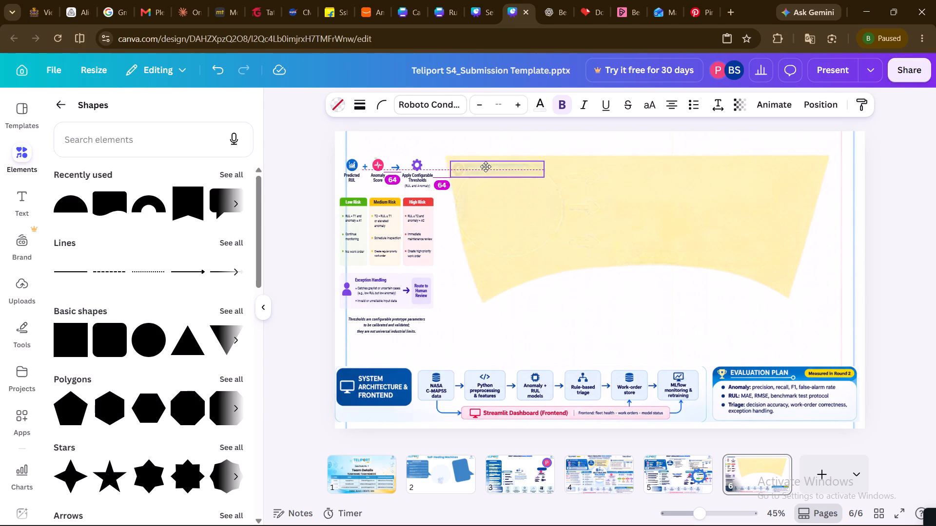
{"action": "left_click_drag", "start_coordinate": [486, 167], "coordinate": [486, 166]}
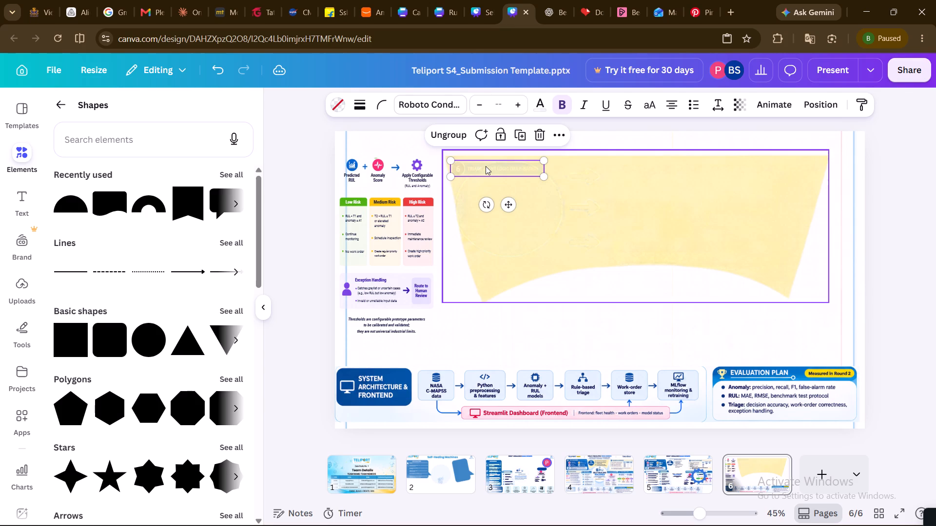
{"action": "right_click", "coordinate": [618, 207]}
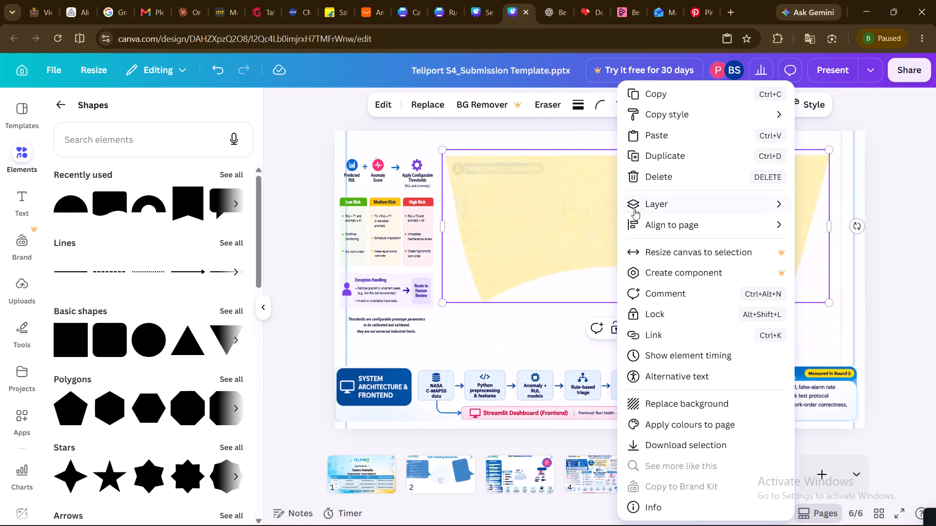
{"action": "left_click", "coordinate": [644, 208]}
{"action": "left_click", "coordinate": [558, 248]}
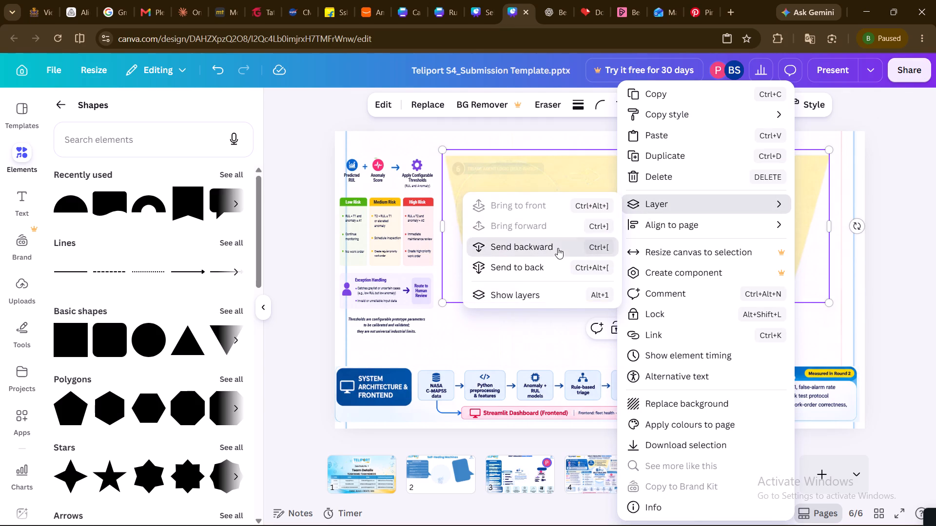
{"action": "left_click", "coordinate": [839, 199]}
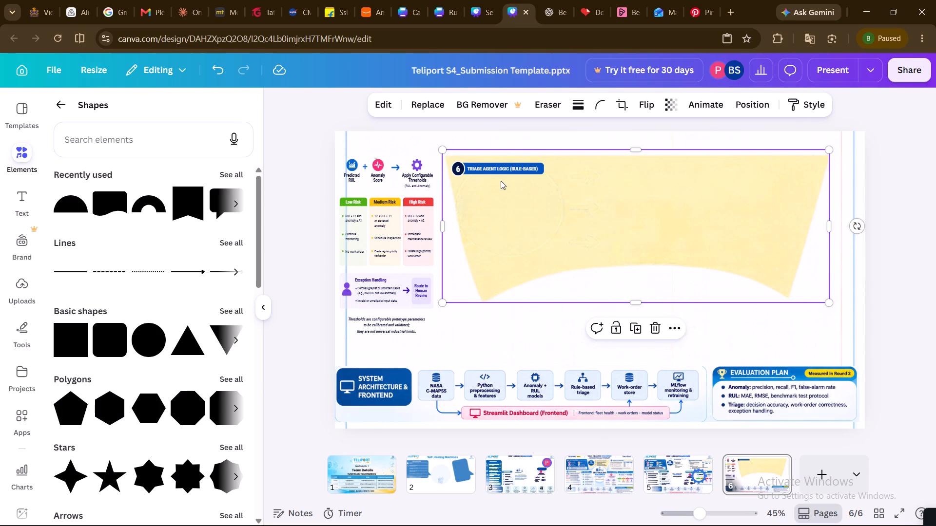
Enlarge the triage agent logic heading on the cream banner to about 400 wide, keeping its upper-left corner in place.
{"action": "left_click", "coordinate": [490, 171]}
{"action": "left_click_drag", "start_coordinate": [546, 175], "coordinate": [550, 176]}
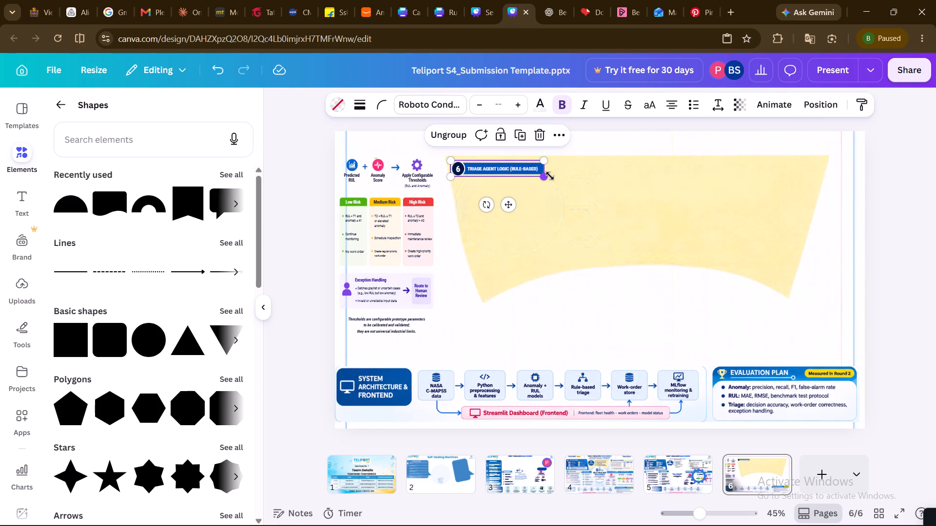
{"action": "left_click_drag", "start_coordinate": [550, 176], "coordinate": [562, 177]}
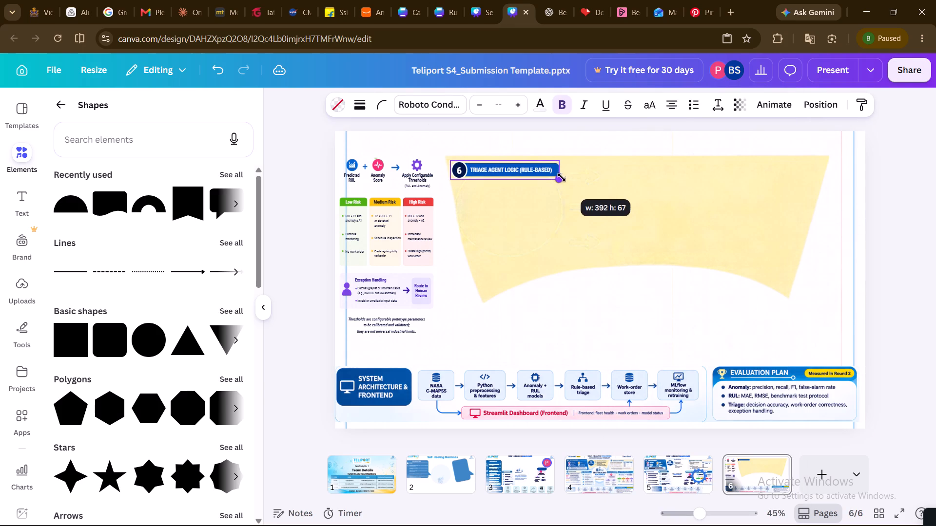
{"action": "left_click_drag", "start_coordinate": [562, 177], "coordinate": [566, 178]}
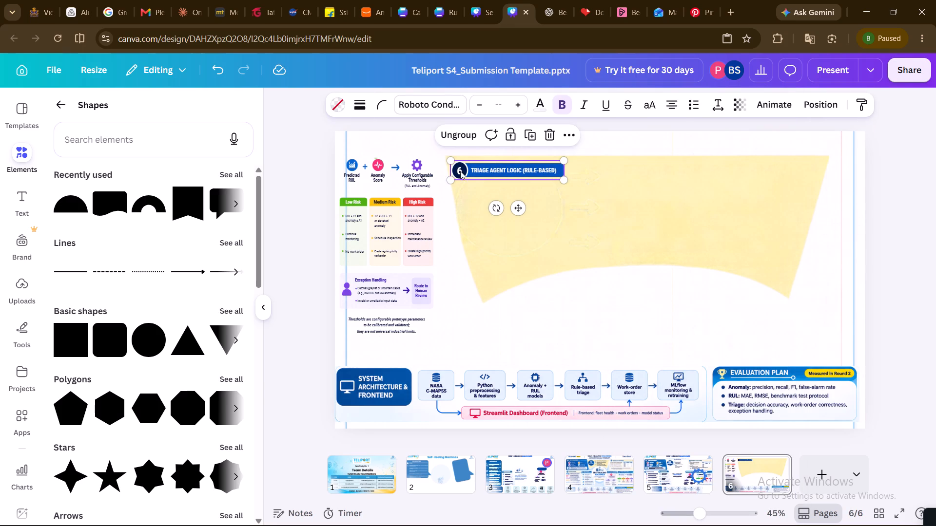
{"action": "left_click", "coordinate": [462, 171]}
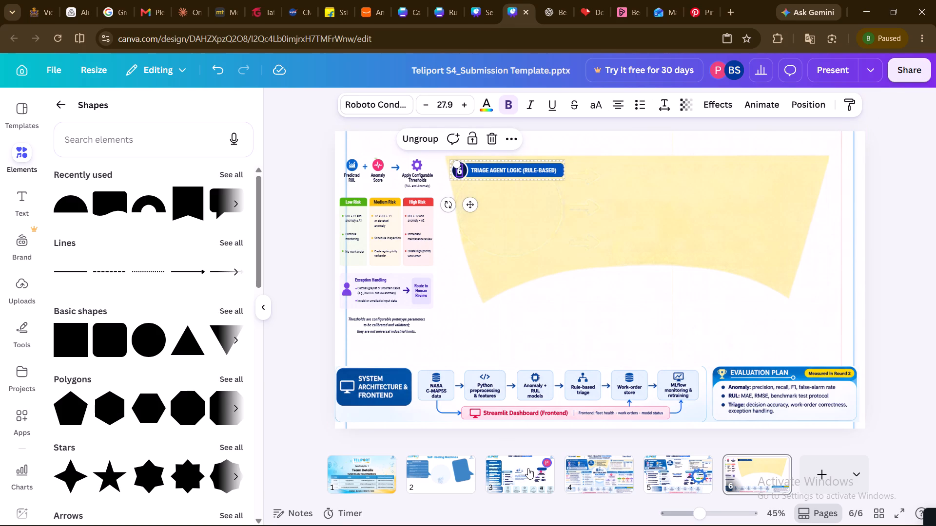
Go back to the Self-Healing Machines slide on page 3.
{"action": "left_click", "coordinate": [527, 469]}
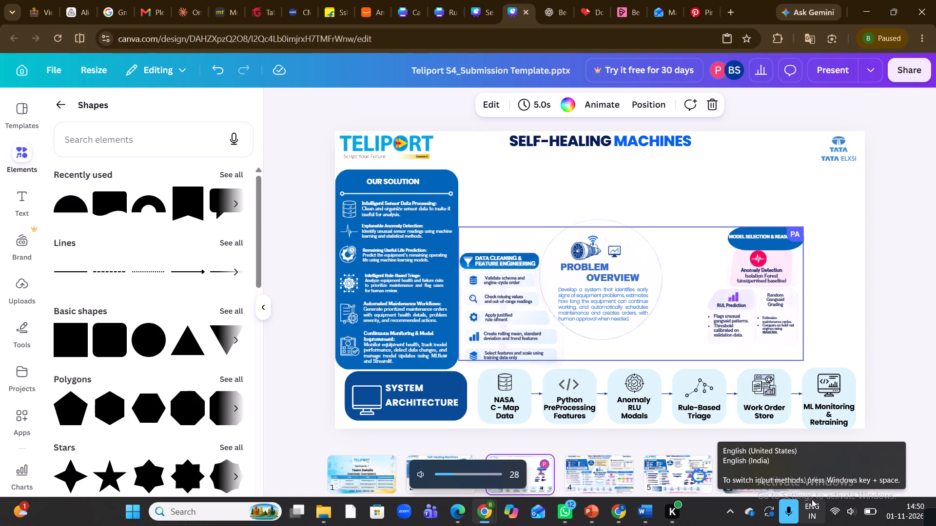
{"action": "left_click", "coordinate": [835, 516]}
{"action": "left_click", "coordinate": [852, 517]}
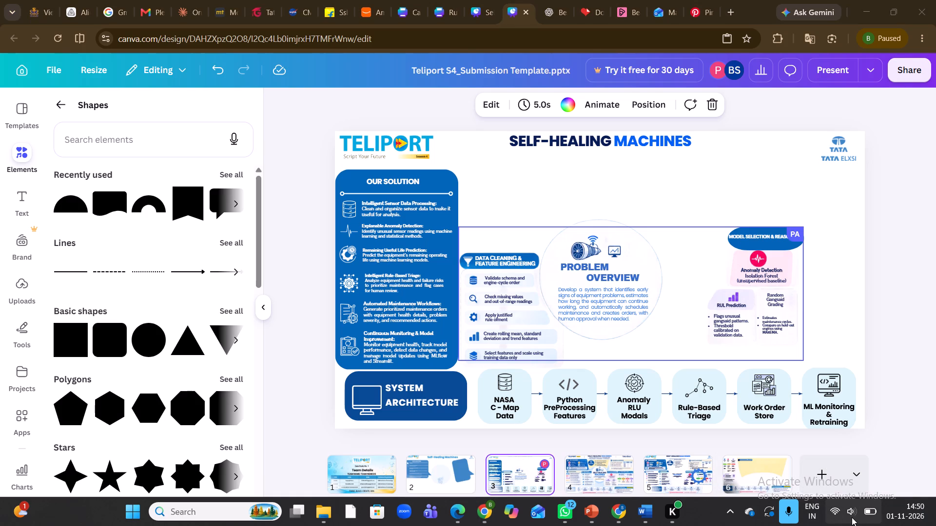
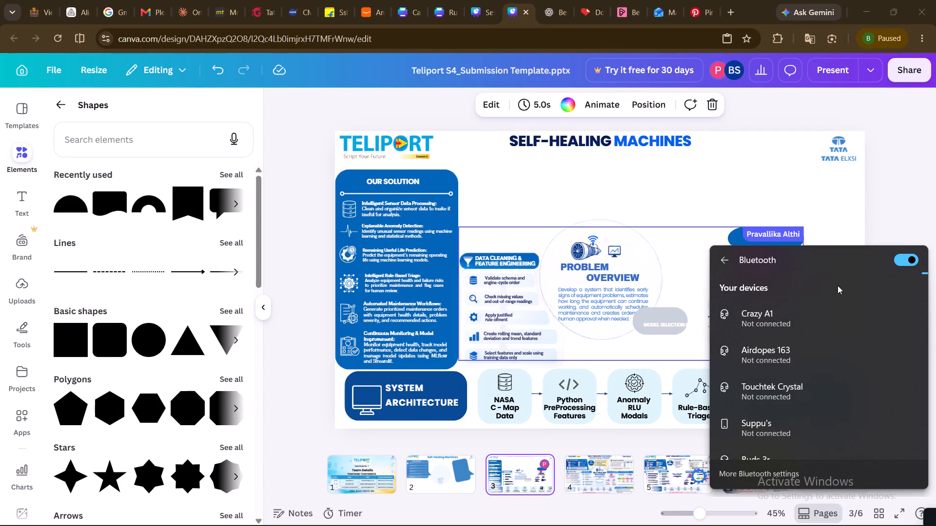
Connect the Buds 3r audio device over Bluetooth, retrying if needed, and return to the Self-Healing Machines slide.
{"action": "scroll", "coordinate": [804, 375], "scroll_direction": "down", "scroll_amount": 1}
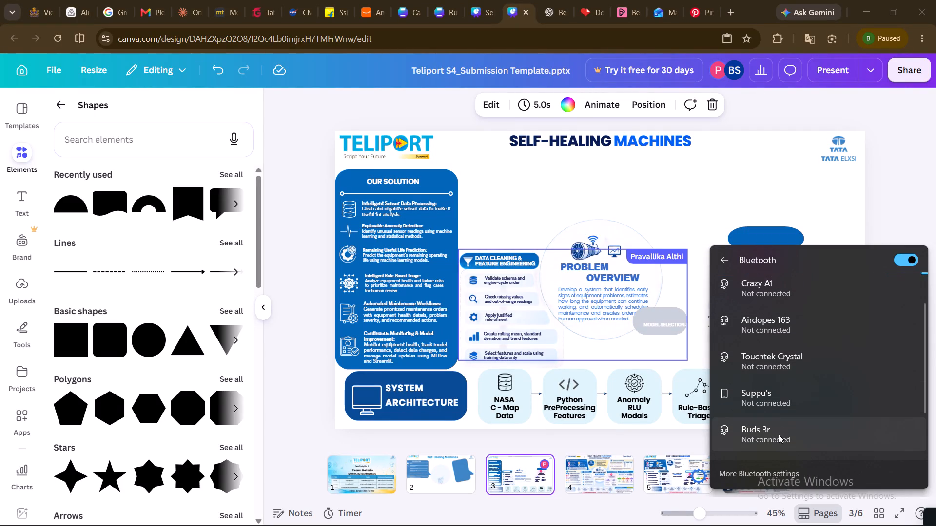
{"action": "left_click", "coordinate": [779, 434]}
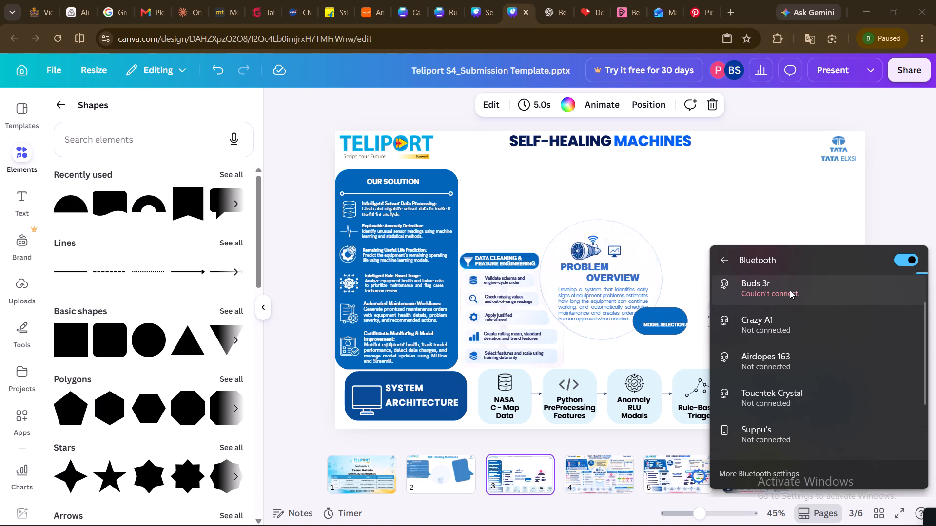
{"action": "left_click", "coordinate": [814, 290]}
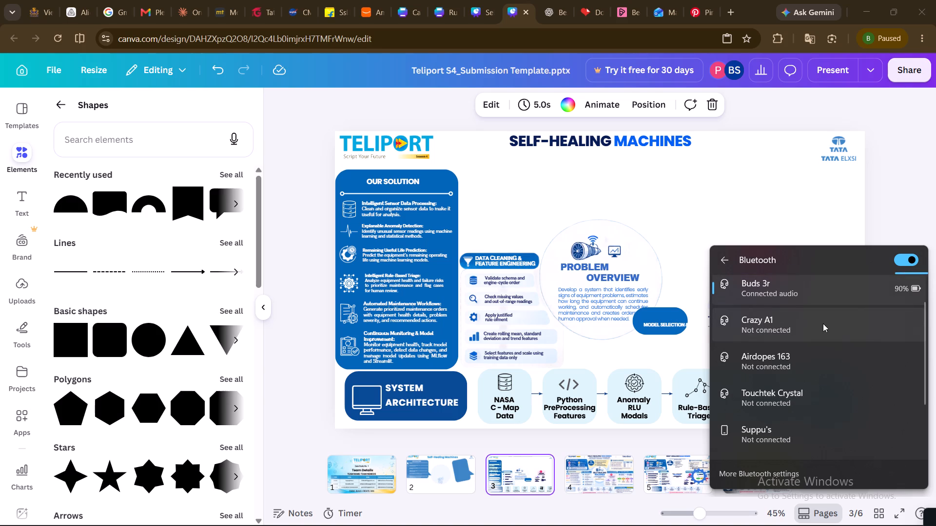
{"action": "left_click", "coordinate": [896, 188]}
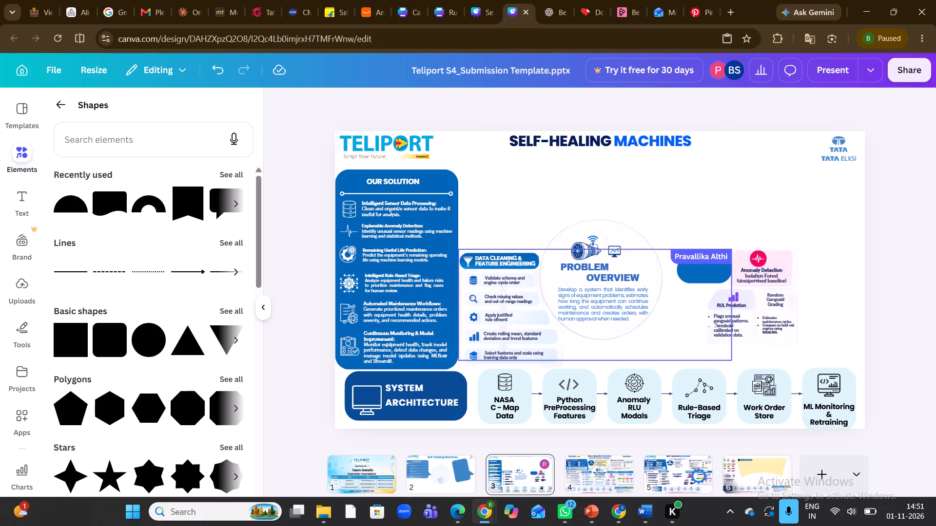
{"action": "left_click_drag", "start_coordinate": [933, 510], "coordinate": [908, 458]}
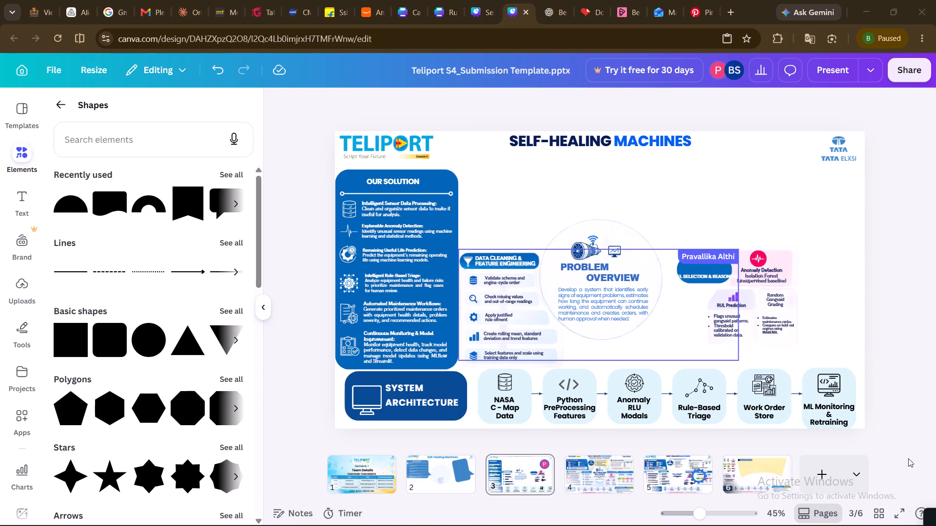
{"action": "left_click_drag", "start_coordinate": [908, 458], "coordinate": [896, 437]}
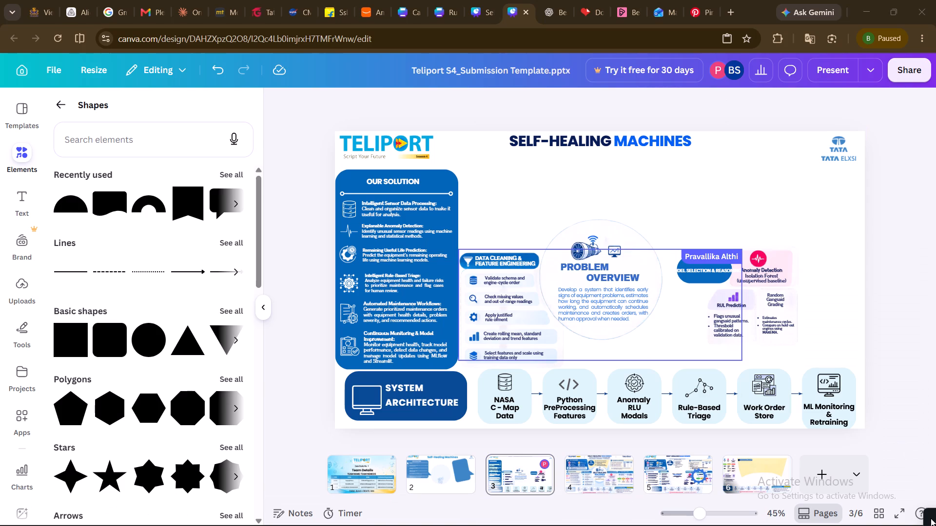
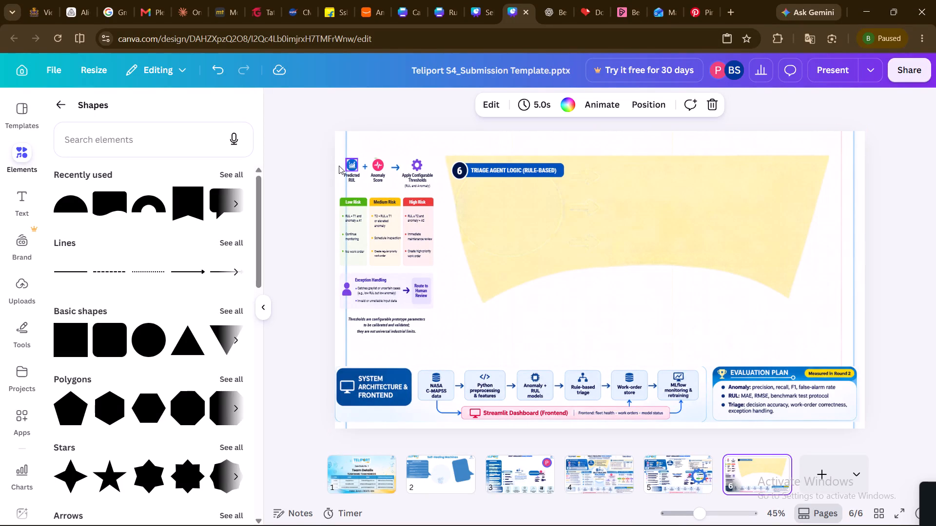
Group the Predicted RUL, Anomaly Score and Apply Configurable Thresholds flow and move it onto the cream banner below the triage heading.
{"action": "left_click_drag", "start_coordinate": [342, 155], "coordinate": [430, 191]}
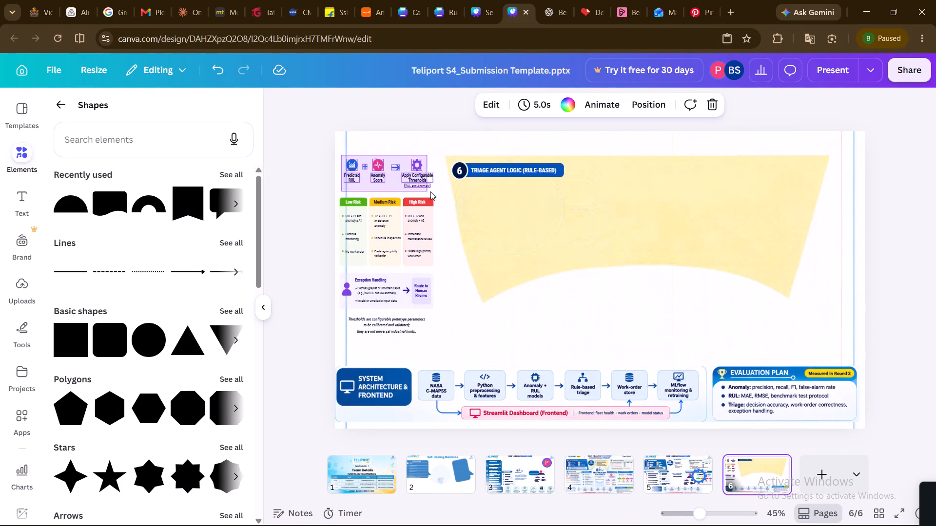
{"action": "left_click_drag", "start_coordinate": [430, 191], "coordinate": [437, 192]}
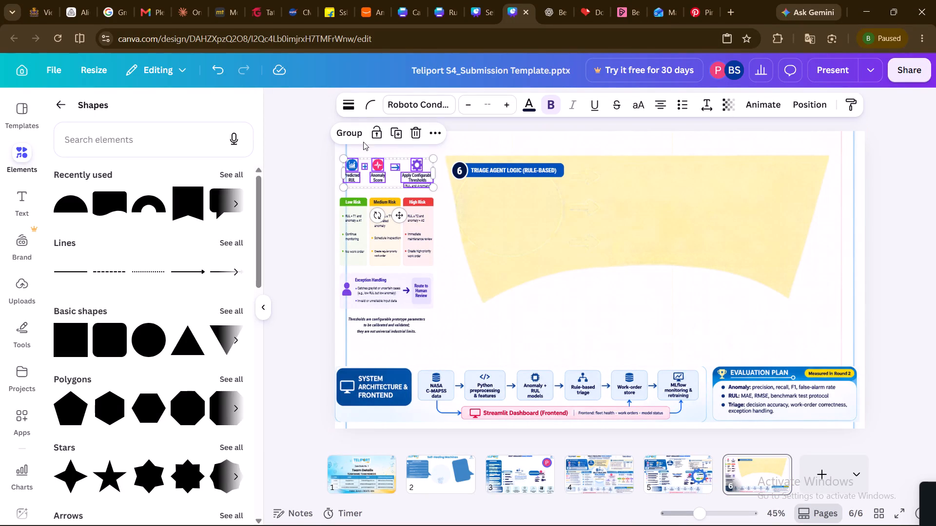
{"action": "left_click", "coordinate": [357, 134]}
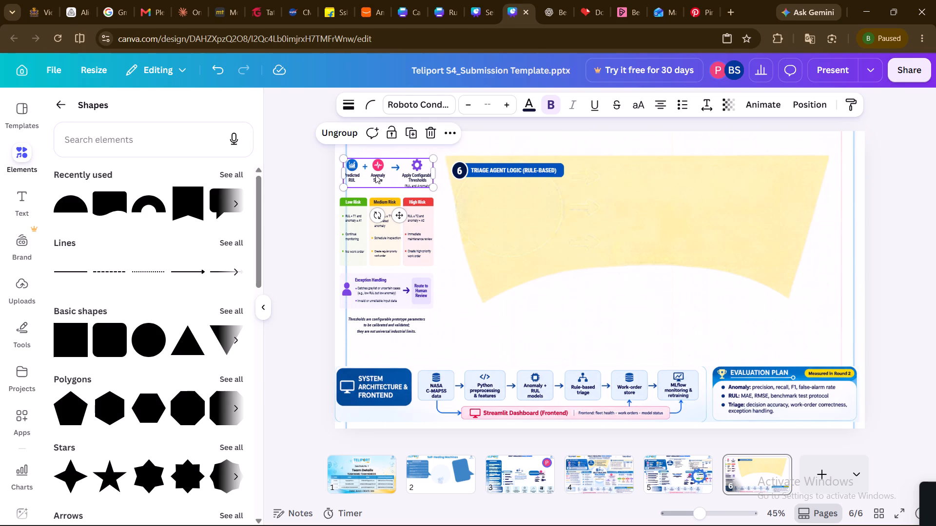
{"action": "left_click_drag", "start_coordinate": [378, 170], "coordinate": [525, 212]}
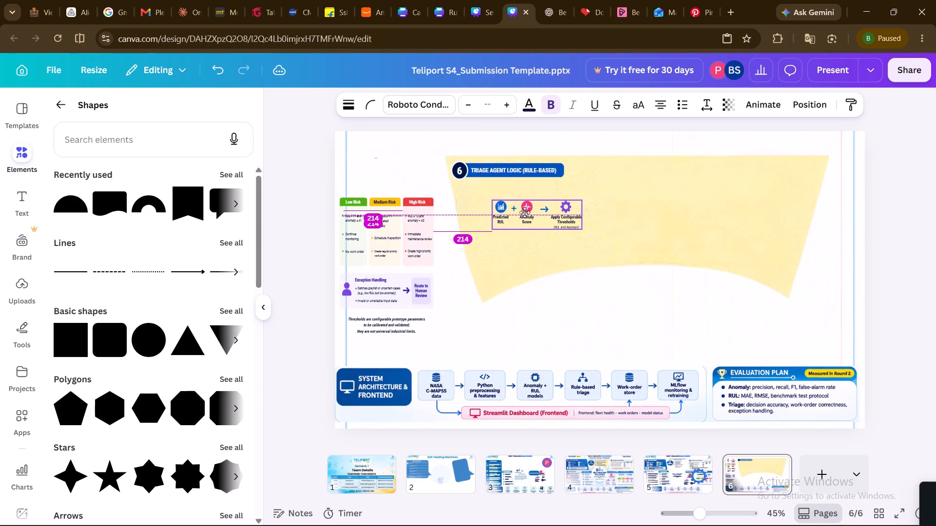
{"action": "left_click_drag", "start_coordinate": [525, 212], "coordinate": [512, 209]}
Enlarge the grouped Predicted RUL flow to about 442 by 143 and position it at the banner's left side under the heading.
{"action": "left_click_drag", "start_coordinate": [566, 225], "coordinate": [576, 237]}
{"action": "left_click", "coordinate": [559, 217]}
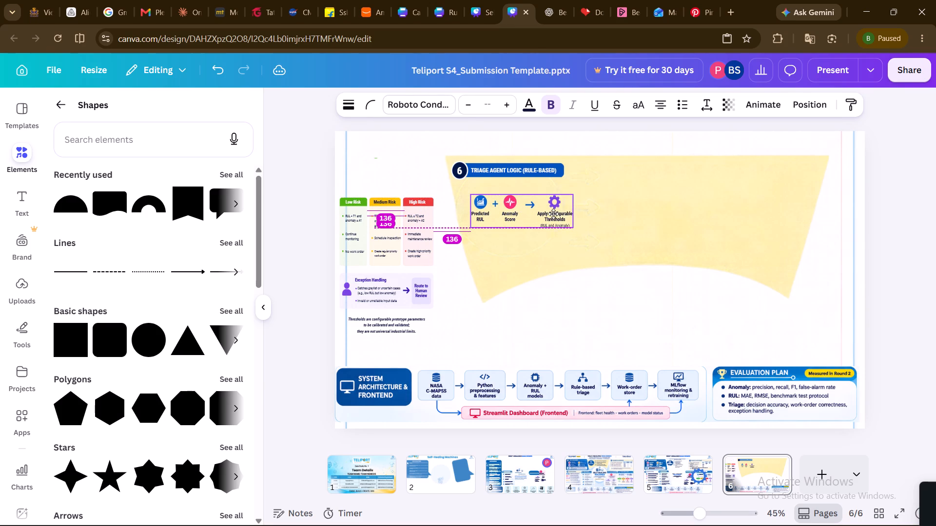
{"action": "left_click_drag", "start_coordinate": [478, 226], "coordinate": [476, 237]}
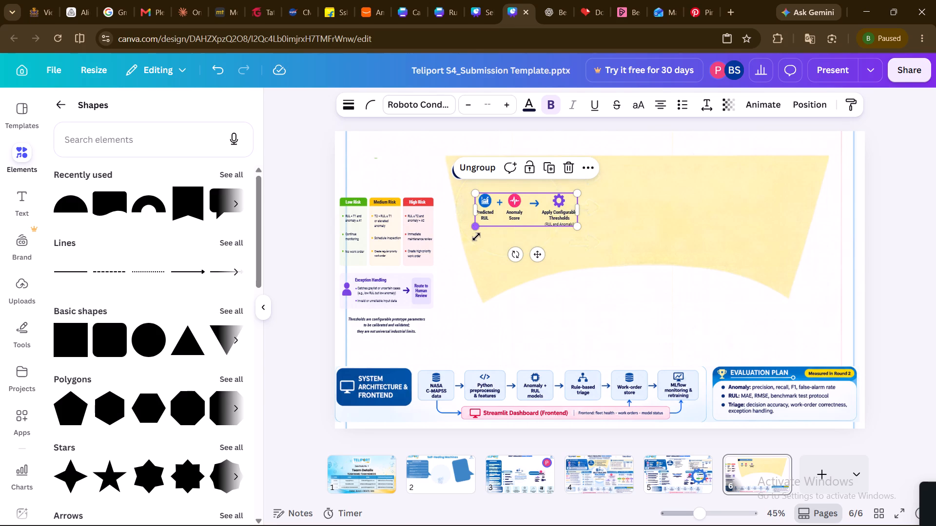
{"action": "left_click_drag", "start_coordinate": [476, 237], "coordinate": [474, 245]}
{"action": "left_click_drag", "start_coordinate": [494, 208], "coordinate": [502, 209]}
{"action": "left_click_drag", "start_coordinate": [471, 233], "coordinate": [463, 250]}
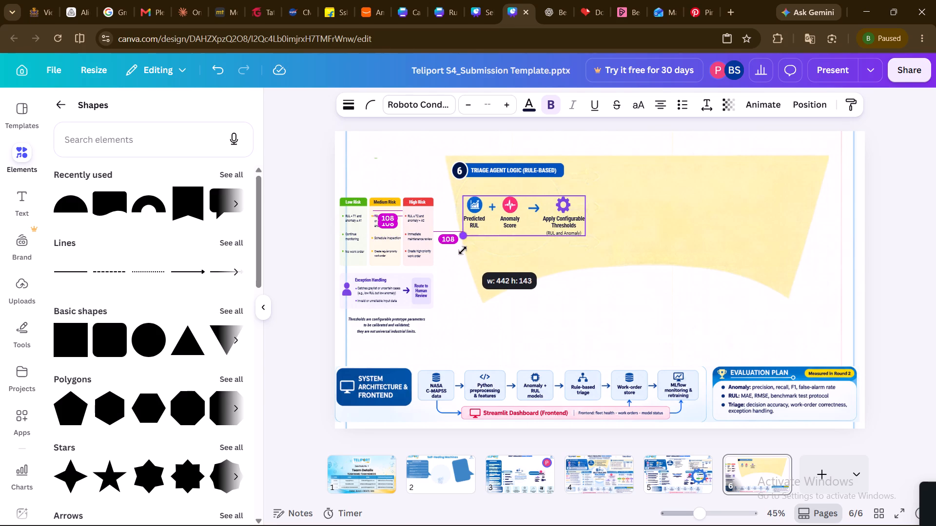
{"action": "left_click_drag", "start_coordinate": [463, 250], "coordinate": [463, 252]}
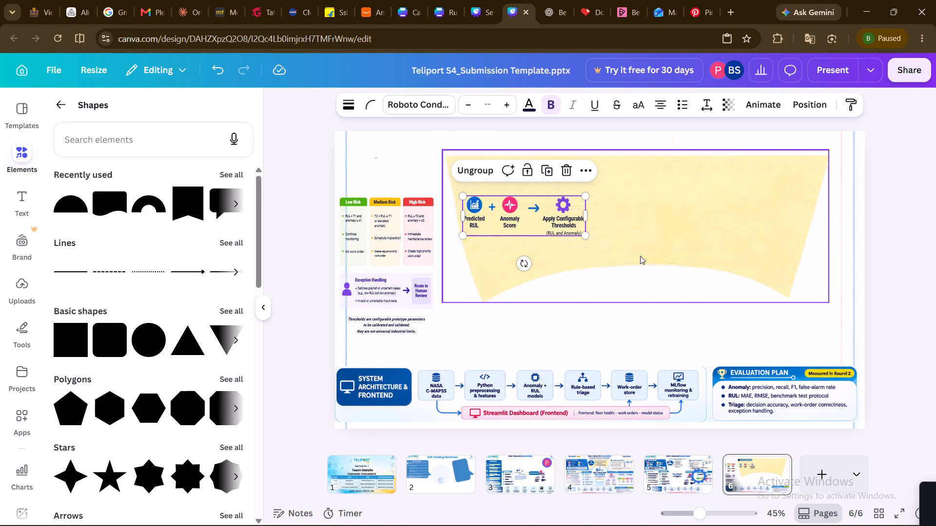
Duplicate the white round-ended line under the OUR SOLUTION heading on page 3 and move the copy onto the page 6 banner.
{"action": "left_click", "coordinate": [512, 479]}
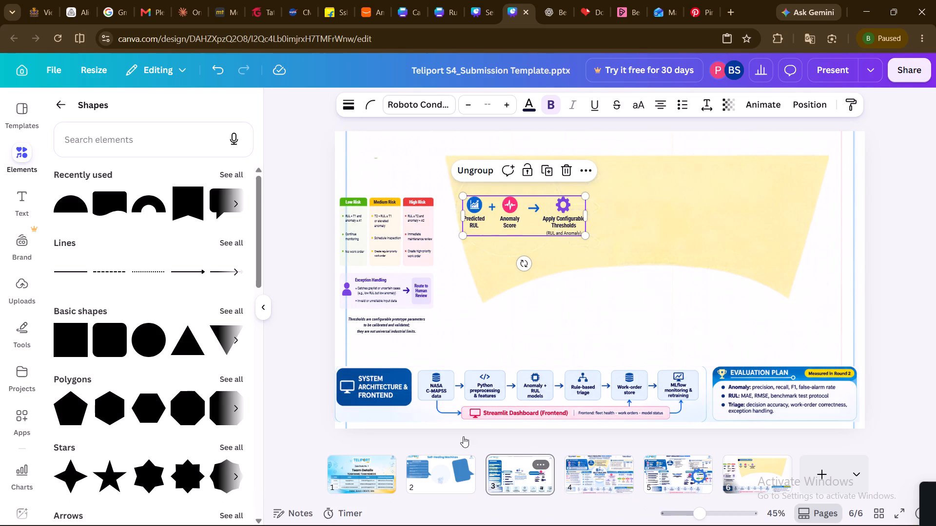
{"action": "left_click", "coordinate": [400, 189]}
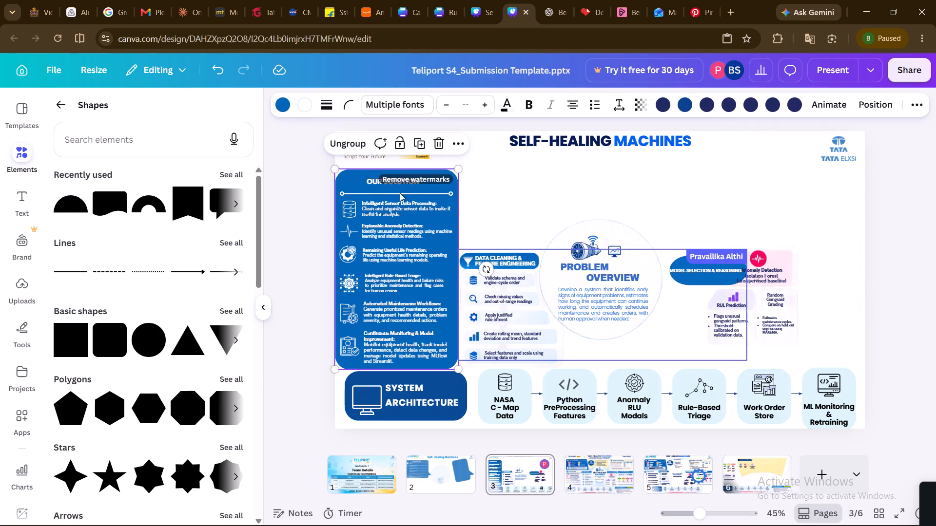
{"action": "left_click", "coordinate": [400, 193]}
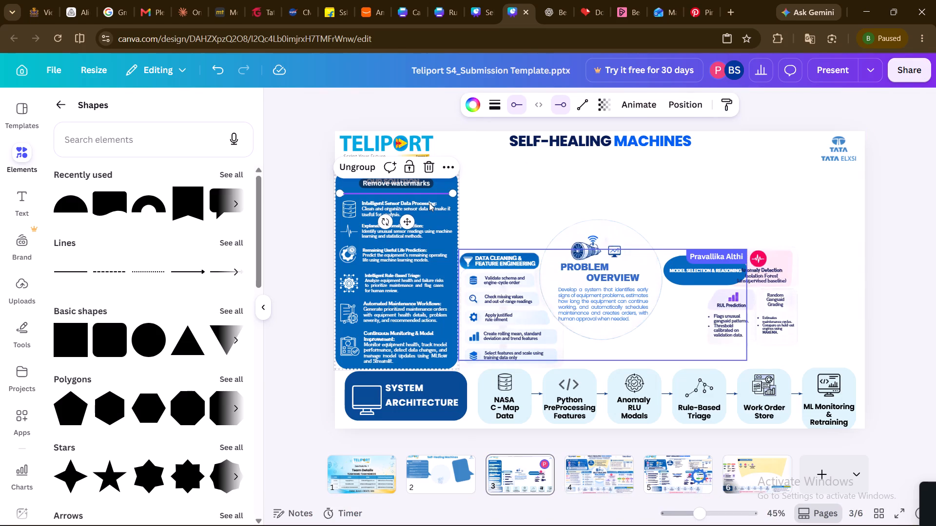
{"action": "key", "text": "ctrl+d"}
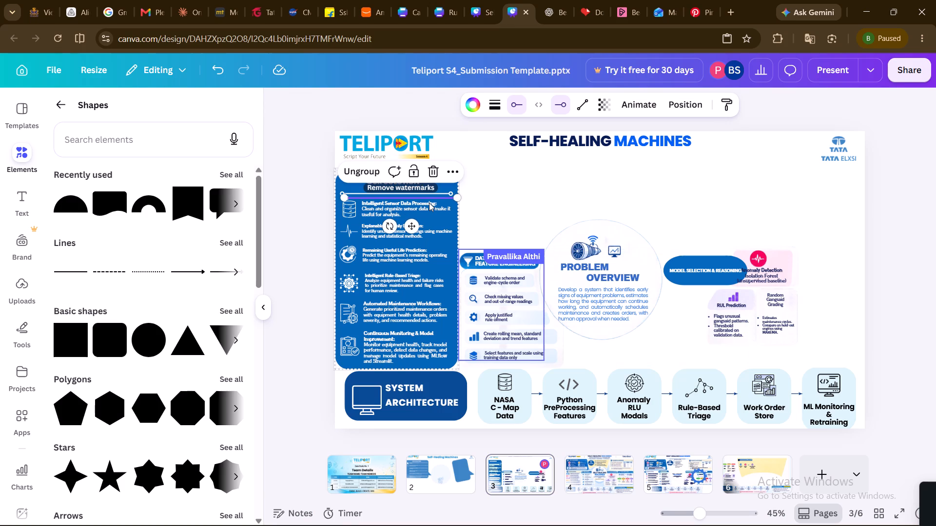
{"action": "left_click_drag", "start_coordinate": [430, 198], "coordinate": [688, 383]}
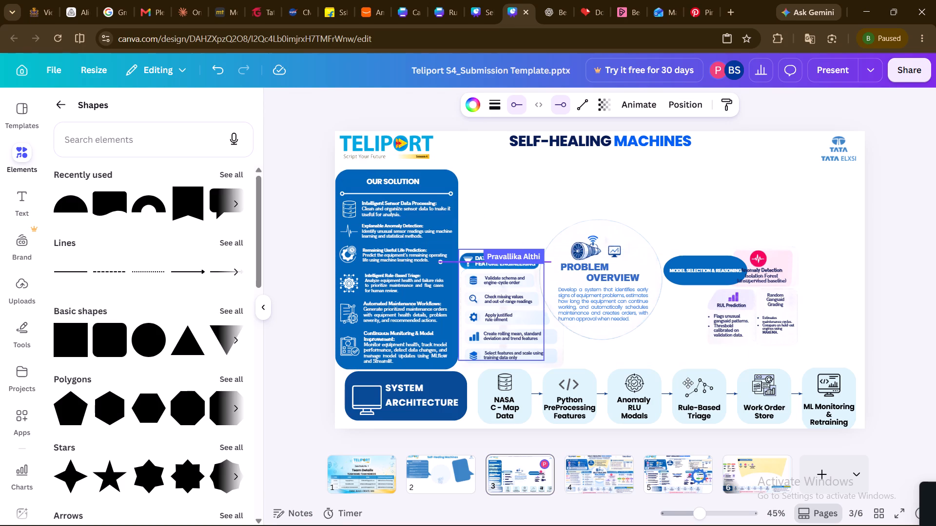
{"action": "left_click_drag", "start_coordinate": [688, 383], "coordinate": [743, 467]}
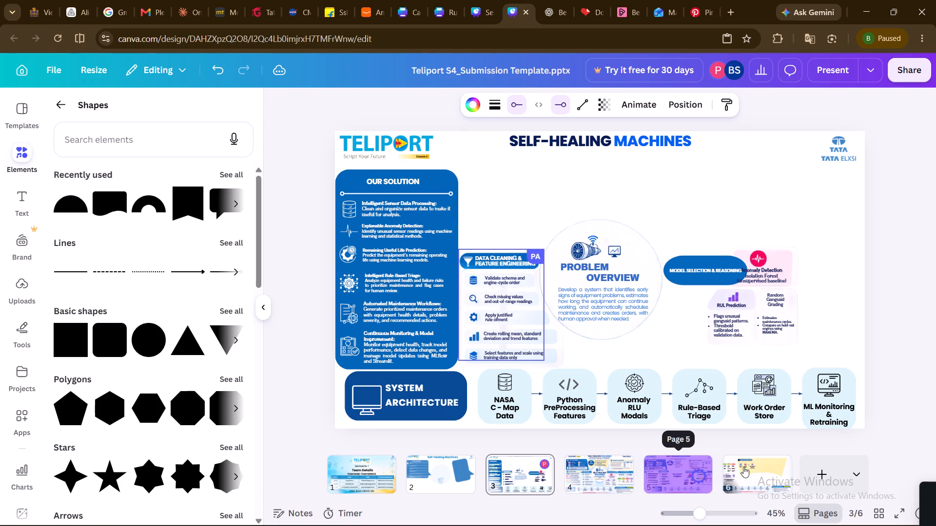
{"action": "left_click_drag", "start_coordinate": [743, 467], "coordinate": [762, 460]}
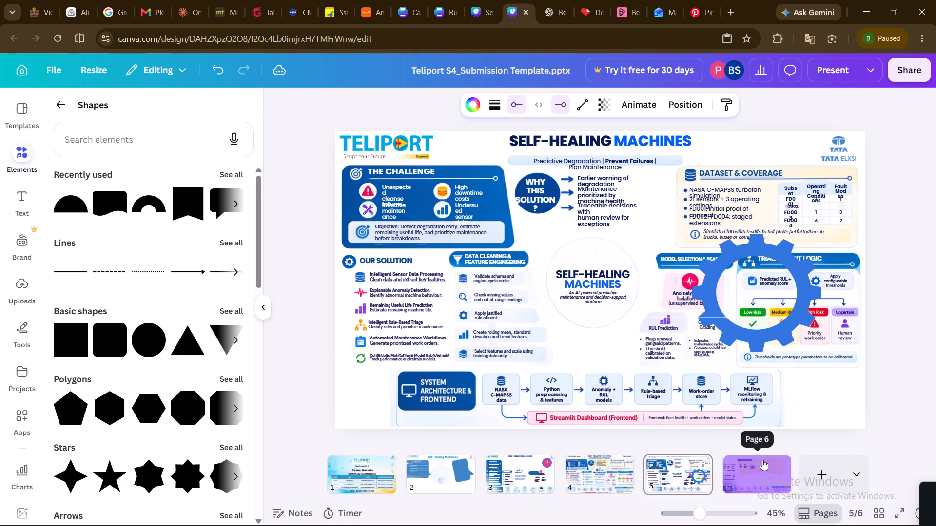
{"action": "left_click_drag", "start_coordinate": [762, 460], "coordinate": [663, 292]}
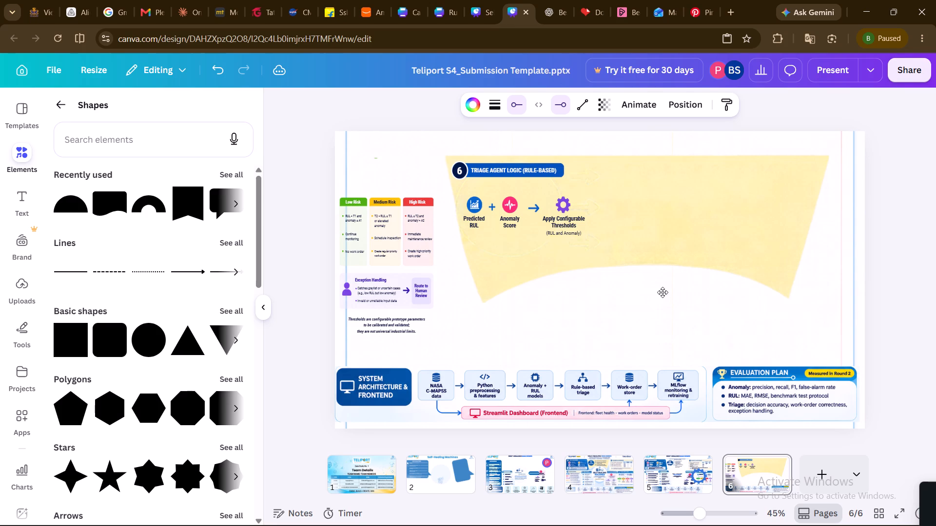
{"action": "left_click_drag", "start_coordinate": [663, 292], "coordinate": [720, 346]}
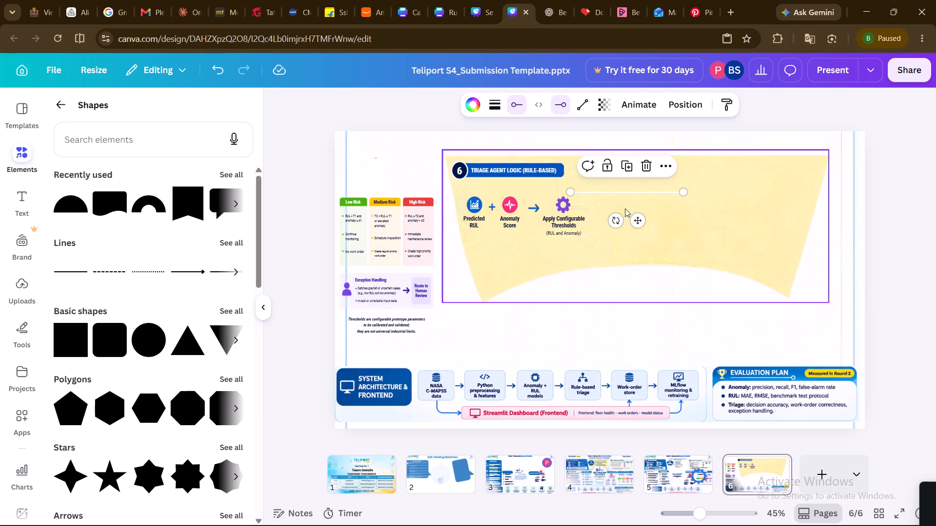
Rotate the copied white line to 90° so it stands vertically on the cream banner.
{"action": "left_click_drag", "start_coordinate": [616, 221], "coordinate": [612, 205]}
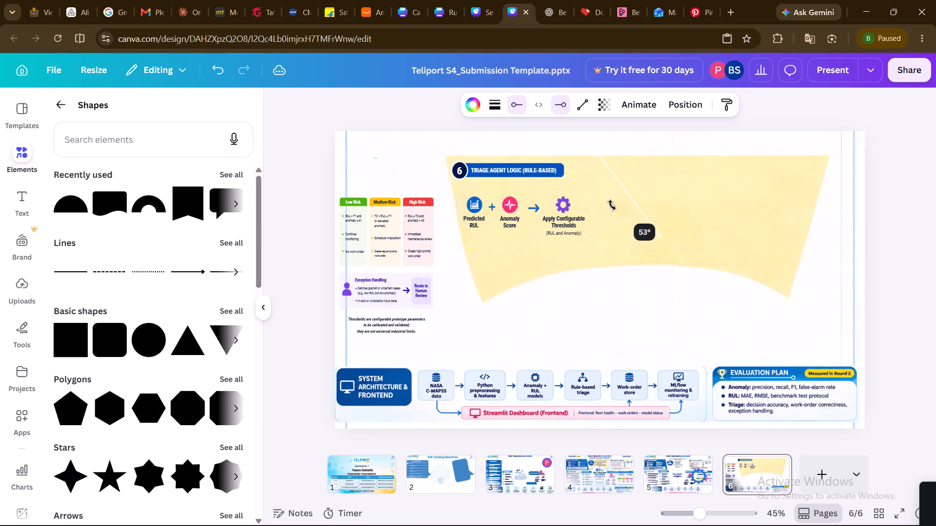
{"action": "left_click_drag", "start_coordinate": [612, 205], "coordinate": [595, 187]}
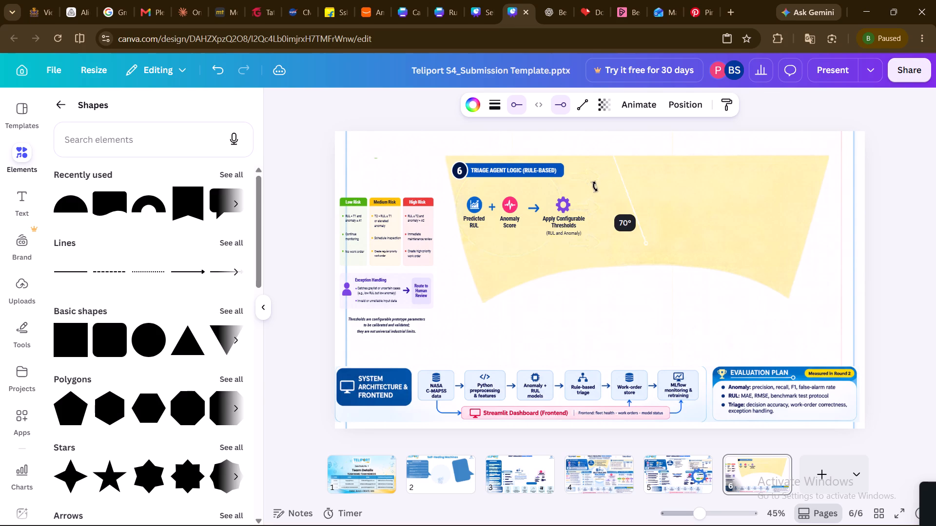
{"action": "left_click_drag", "start_coordinate": [595, 187], "coordinate": [597, 185]}
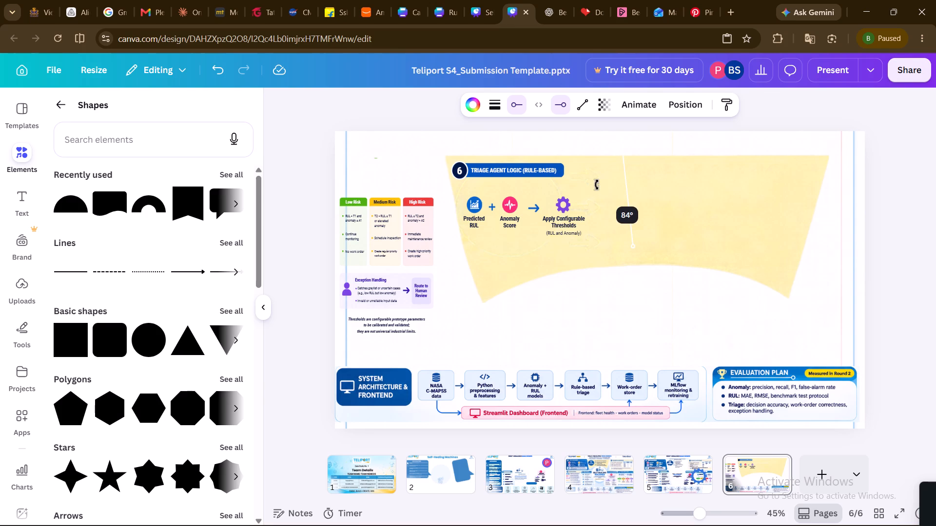
{"action": "left_click_drag", "start_coordinate": [597, 185], "coordinate": [596, 183]}
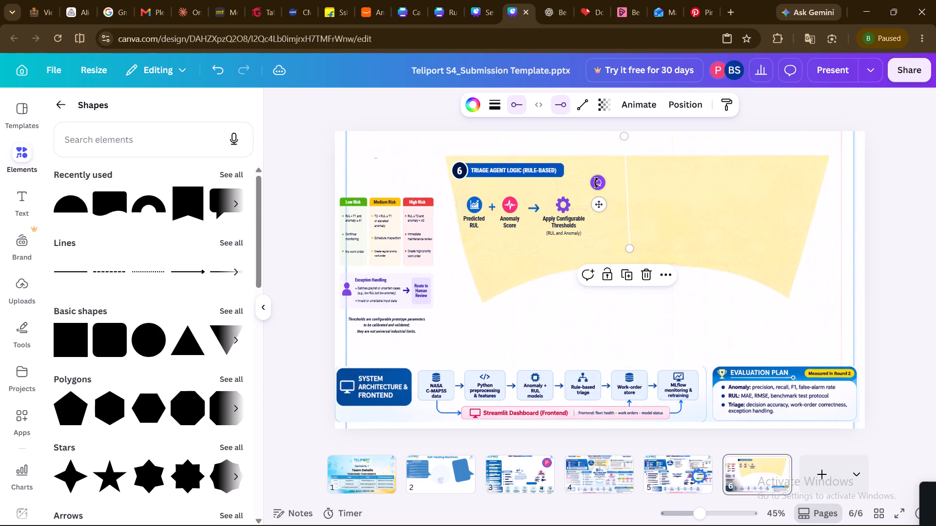
{"action": "left_click", "coordinate": [596, 183]}
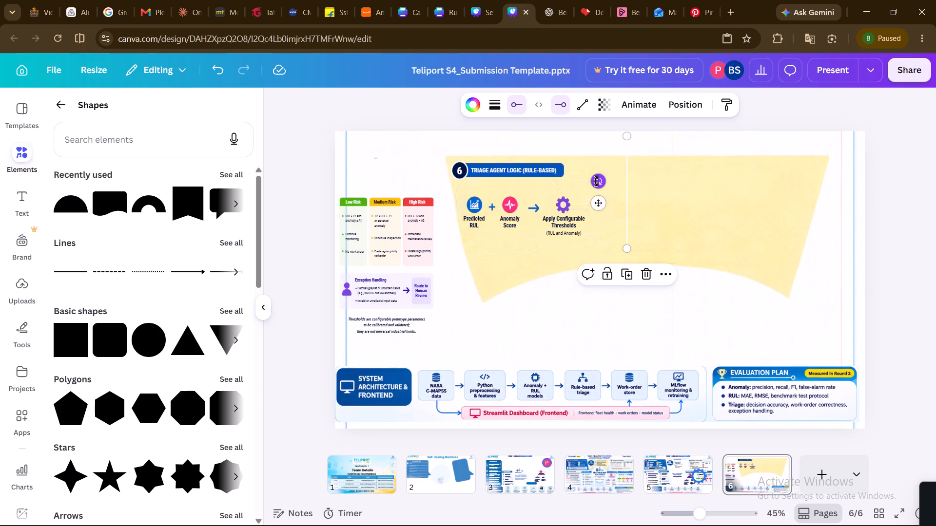
Shorten the vertical white line to about 352 and place it as a divider just right of the Apply Configurable Thresholds item.
{"action": "left_click_drag", "start_coordinate": [601, 204], "coordinate": [584, 226]}
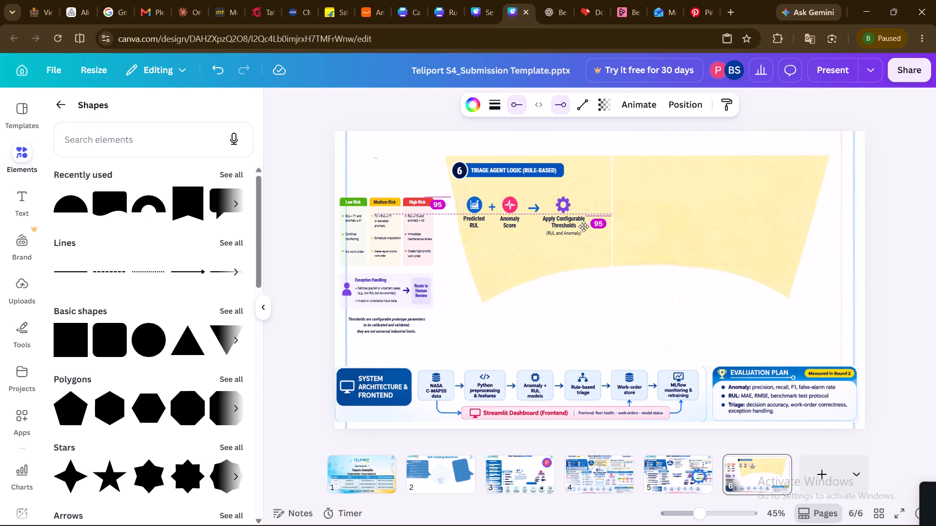
{"action": "left_click_drag", "start_coordinate": [584, 226], "coordinate": [581, 220]}
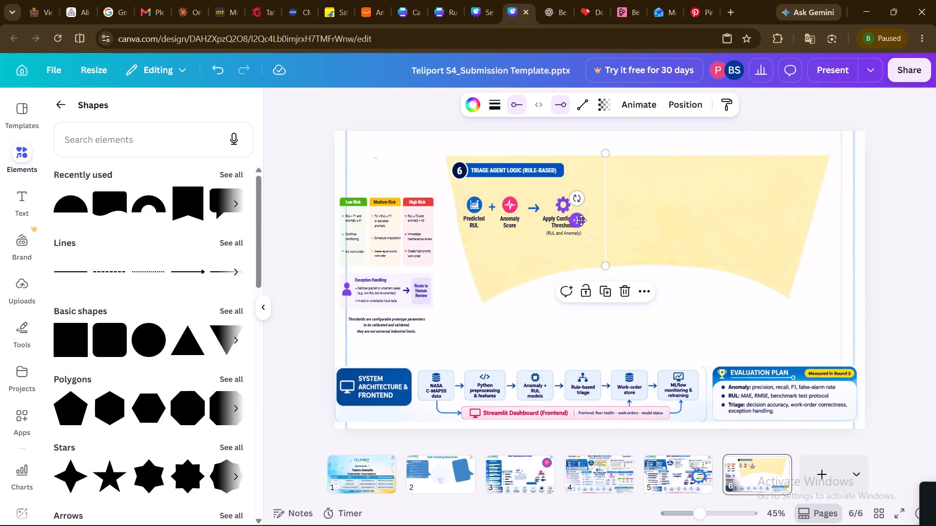
{"action": "left_click_drag", "start_coordinate": [605, 265], "coordinate": [604, 260]}
{"action": "left_click_drag", "start_coordinate": [604, 260], "coordinate": [604, 258]}
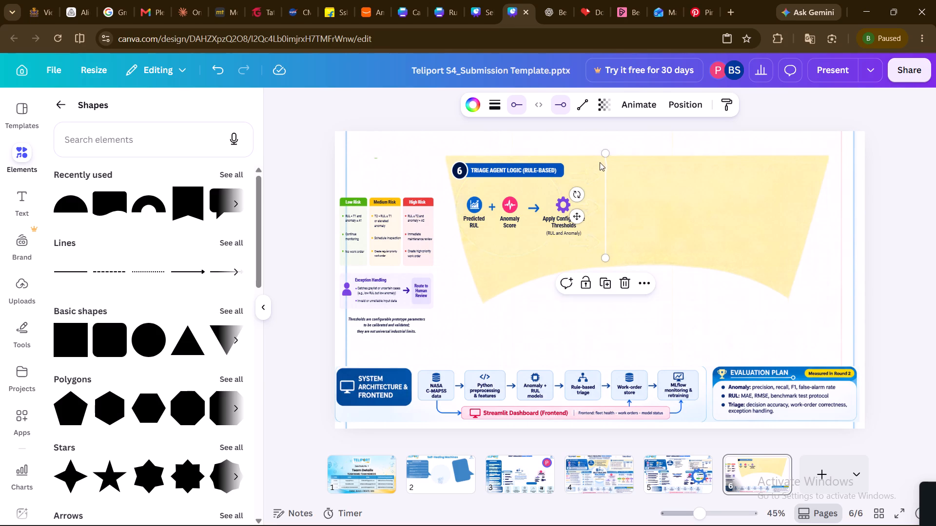
{"action": "left_click_drag", "start_coordinate": [604, 153], "coordinate": [604, 165]}
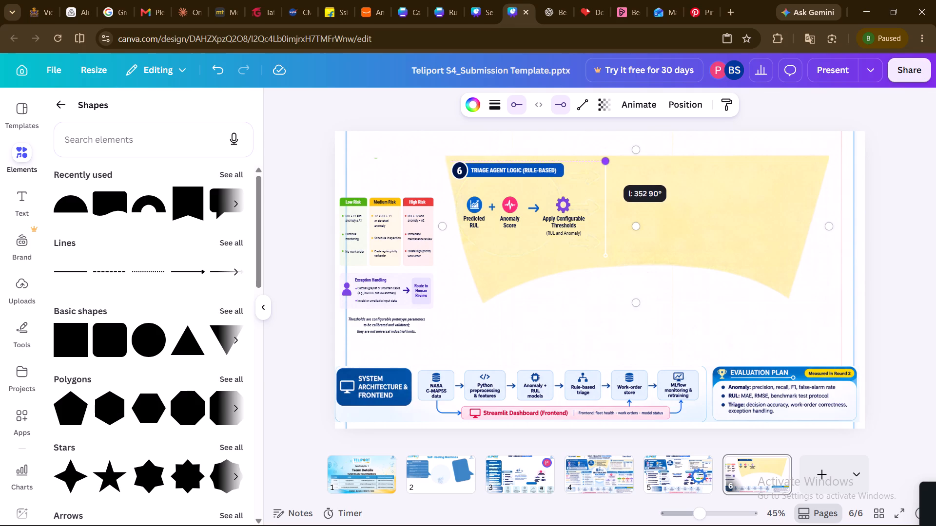
{"action": "left_click_drag", "start_coordinate": [604, 165], "coordinate": [604, 165]}
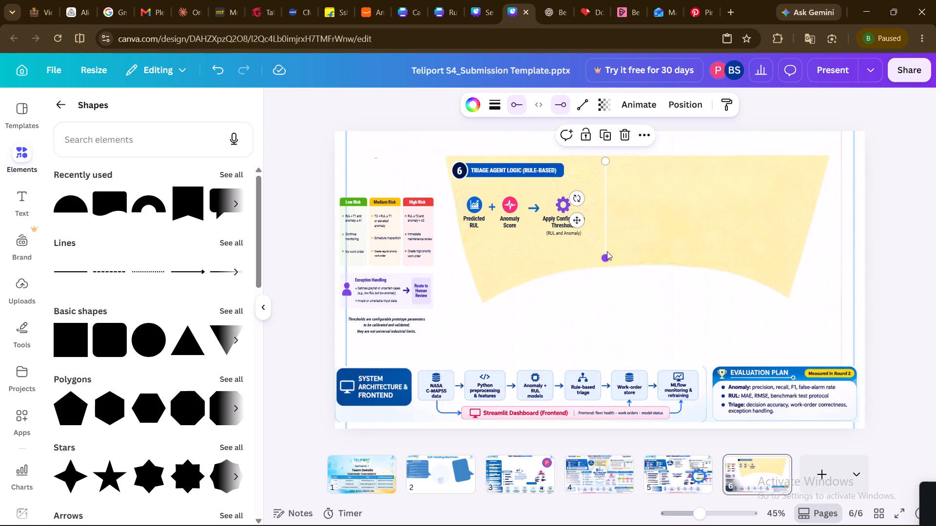
{"action": "left_click_drag", "start_coordinate": [573, 218], "coordinate": [562, 220]}
{"action": "left_click", "coordinate": [629, 289]}
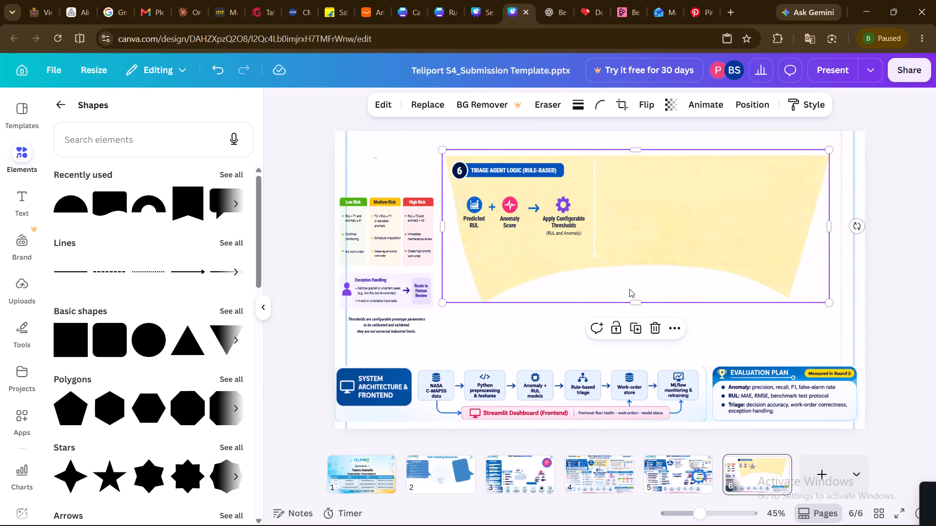
{"action": "left_click", "coordinate": [699, 337]}
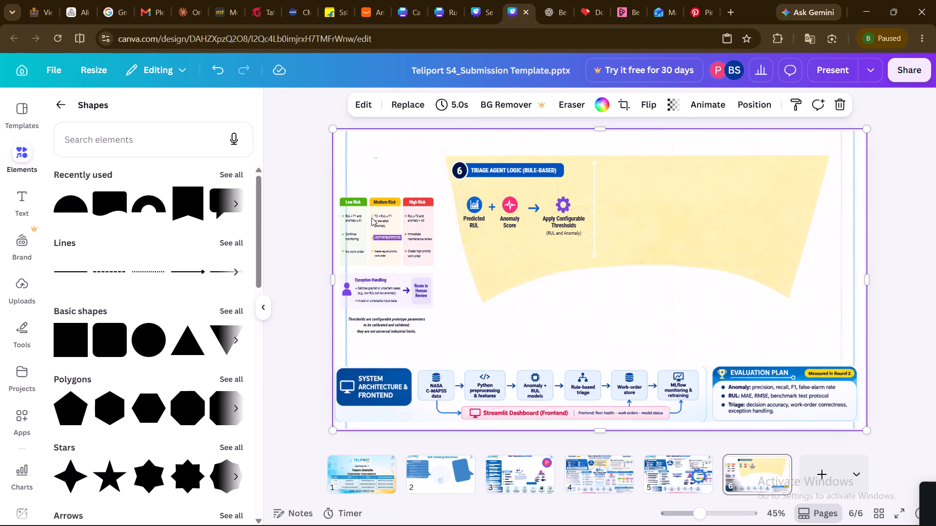
Group the Low, Medium and High Risk columns and move them onto the cream banner just right of the vertical divider.
{"action": "left_click", "coordinate": [336, 190]}
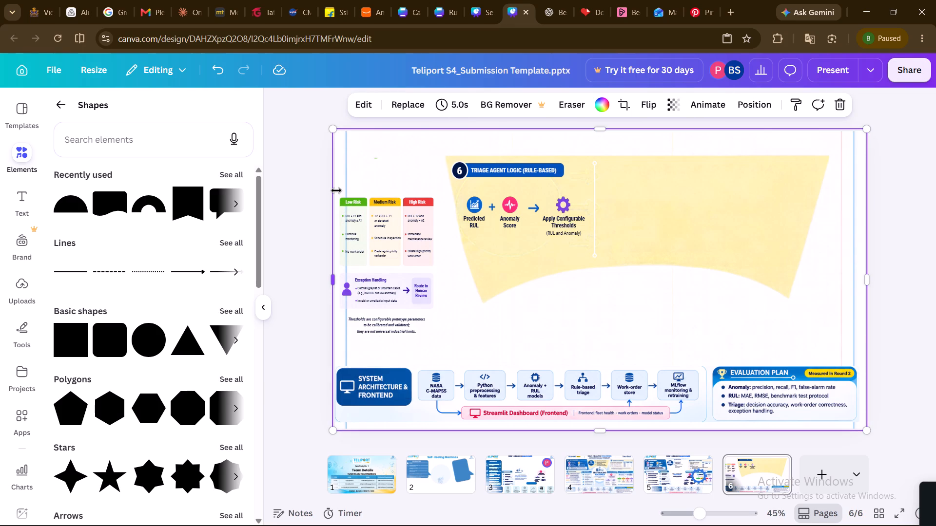
{"action": "left_click", "coordinate": [326, 192]}
{"action": "left_click_drag", "start_coordinate": [340, 193], "coordinate": [439, 269]}
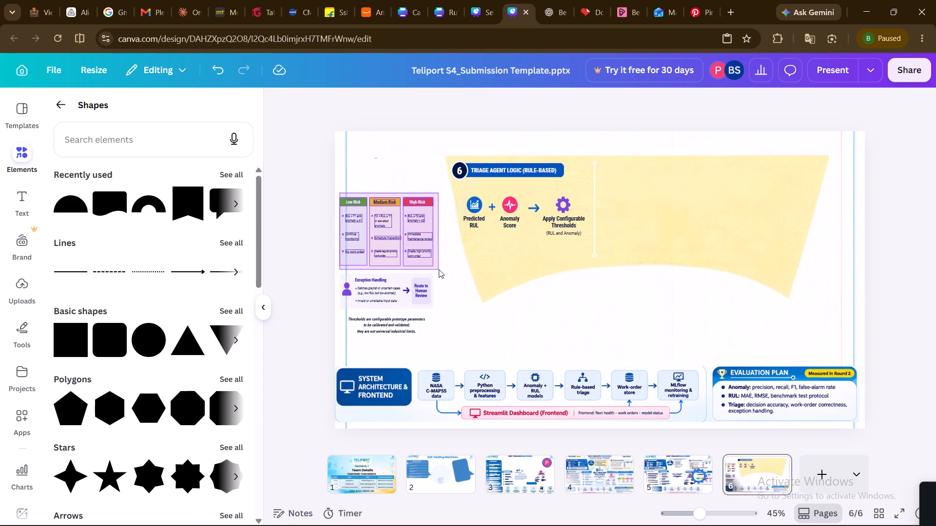
{"action": "left_click", "coordinate": [354, 168]}
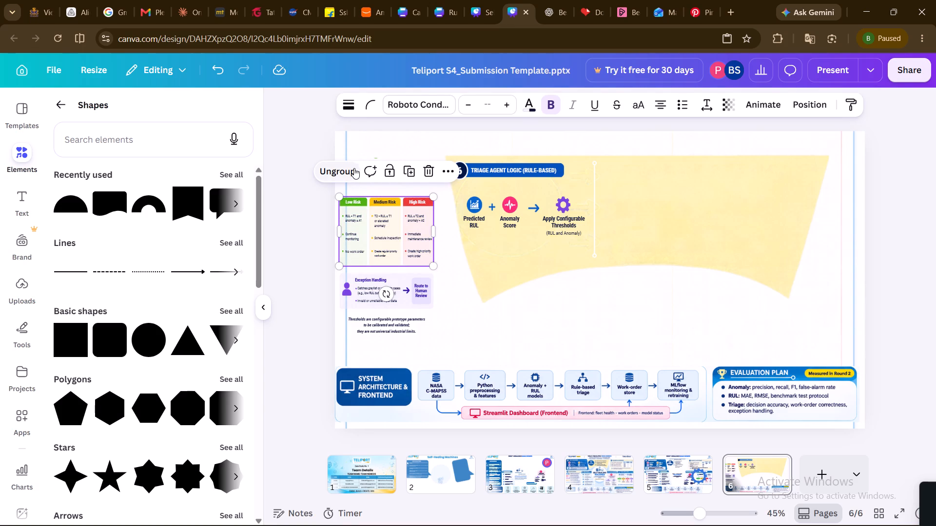
{"action": "left_click_drag", "start_coordinate": [383, 225], "coordinate": [630, 211]}
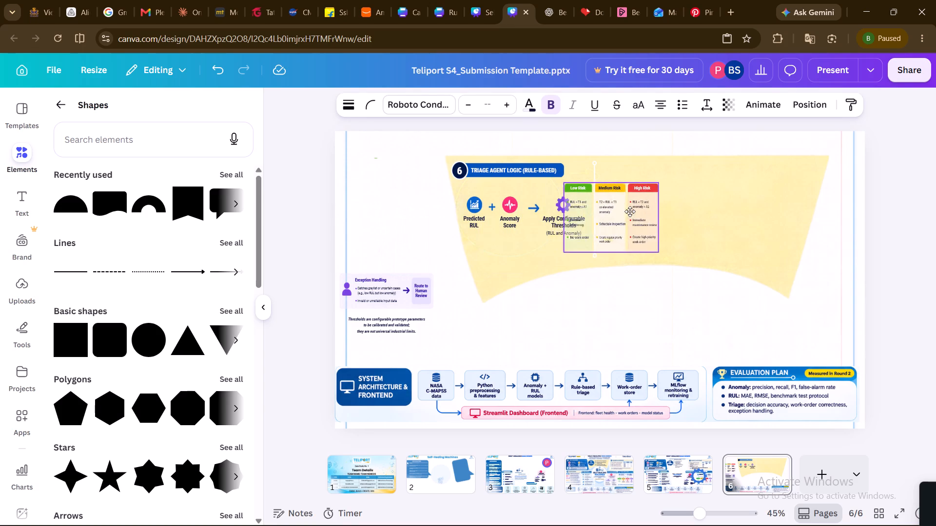
{"action": "left_click_drag", "start_coordinate": [630, 211], "coordinate": [648, 196]}
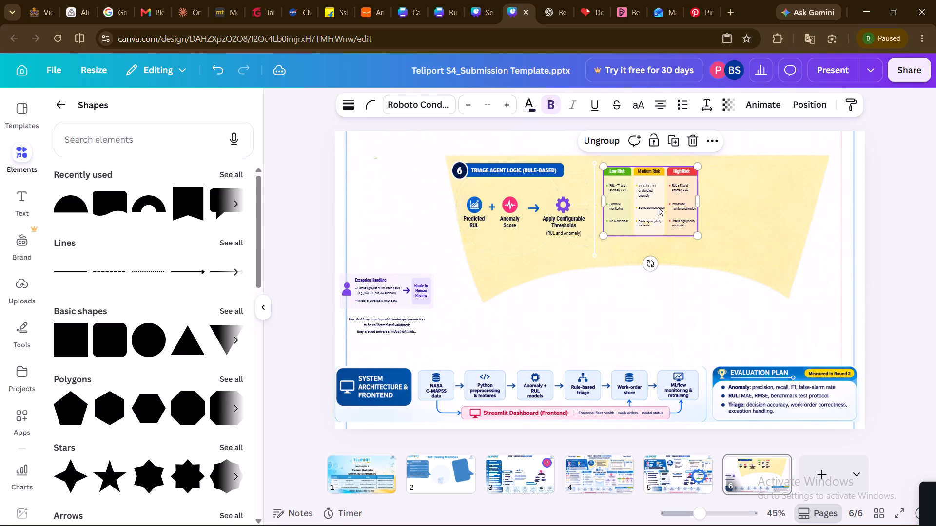
Enlarge the grouped Low, Medium and High Risk columns so they fill more of the cream banner's height.
{"action": "left_click_drag", "start_coordinate": [699, 235], "coordinate": [705, 246]}
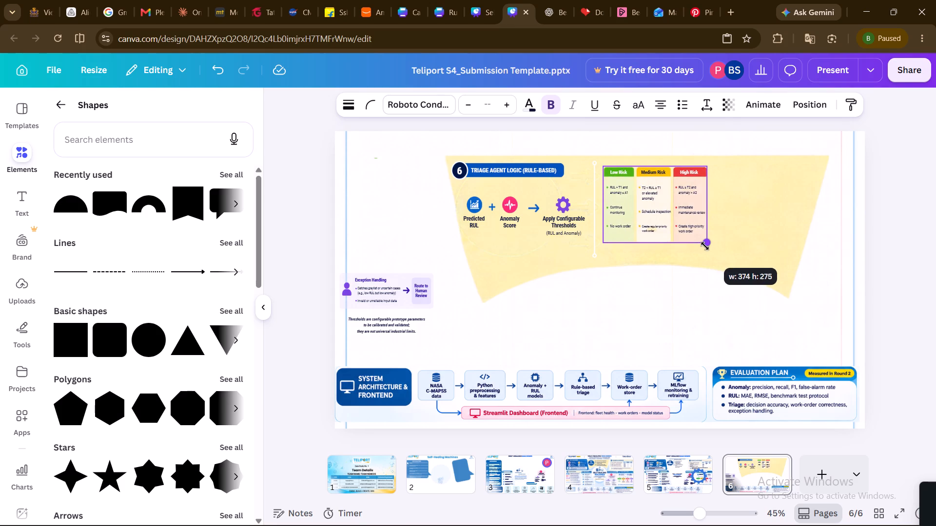
{"action": "left_click_drag", "start_coordinate": [705, 246], "coordinate": [720, 262]}
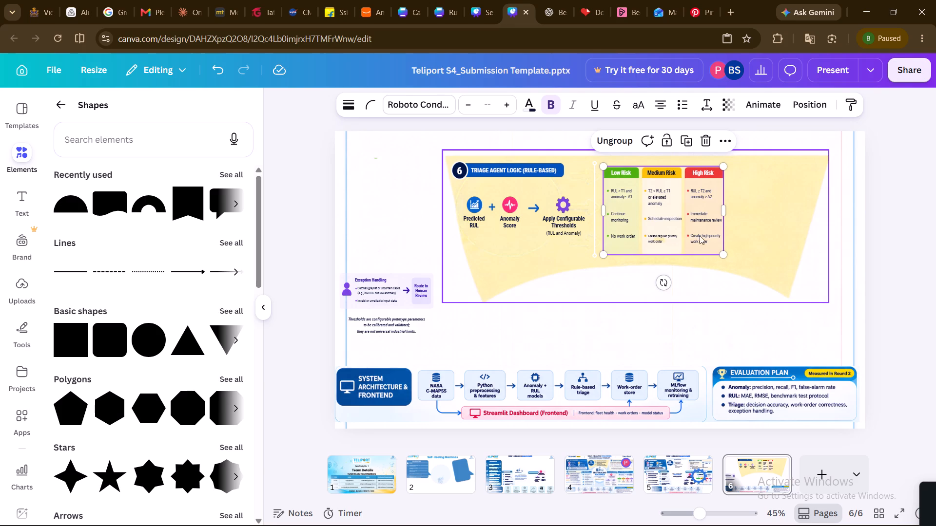
Shift the vertical white divider slightly left, close against the Apply Configurable Thresholds item.
{"action": "left_click_drag", "start_coordinate": [594, 202], "coordinate": [589, 202]}
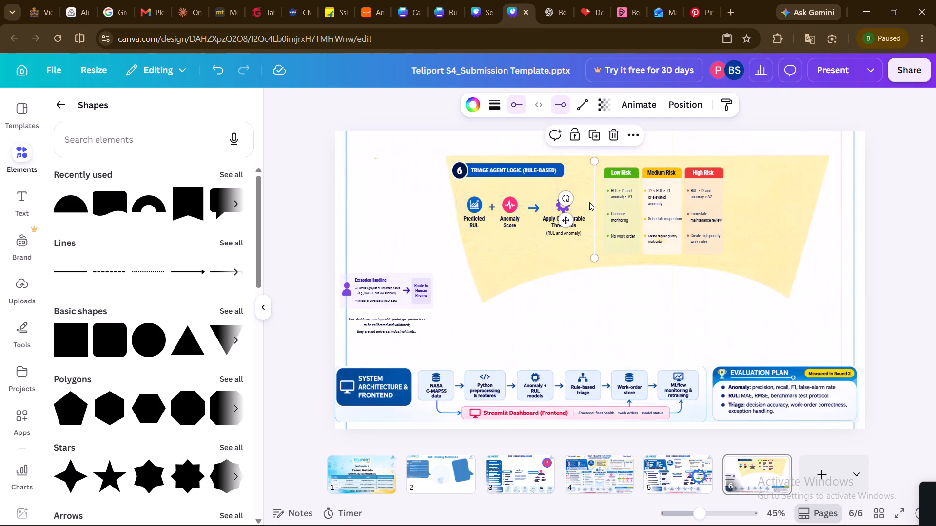
{"action": "left_click_drag", "start_coordinate": [589, 202], "coordinate": [588, 202]}
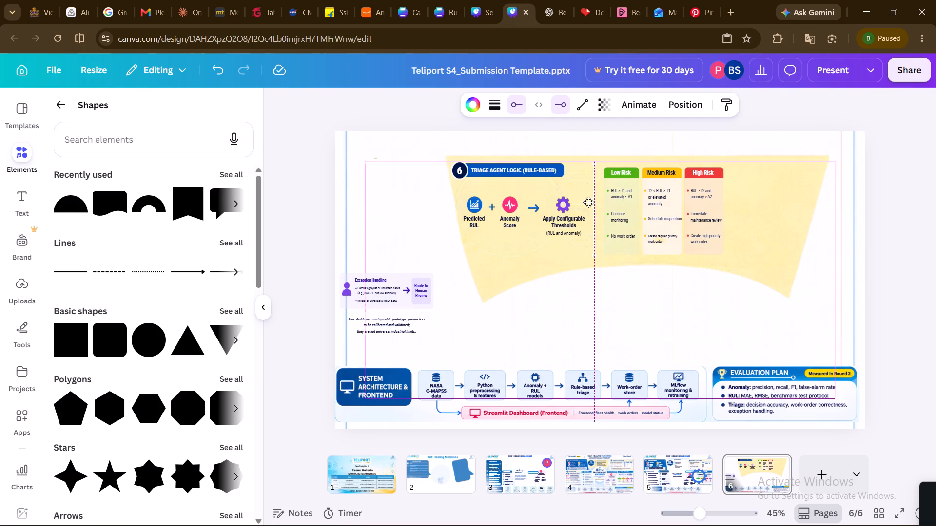
{"action": "left_click_drag", "start_coordinate": [588, 202], "coordinate": [589, 202]}
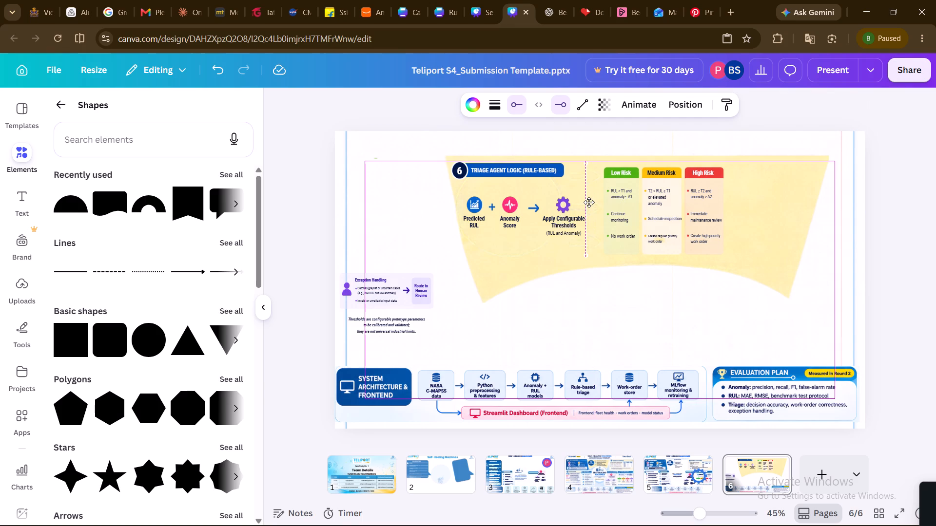
{"action": "left_click_drag", "start_coordinate": [589, 202], "coordinate": [589, 203]}
Move the grouped risk columns left so they sit just beside the divider, vertically level with it.
{"action": "left_click_drag", "start_coordinate": [622, 202], "coordinate": [611, 200]}
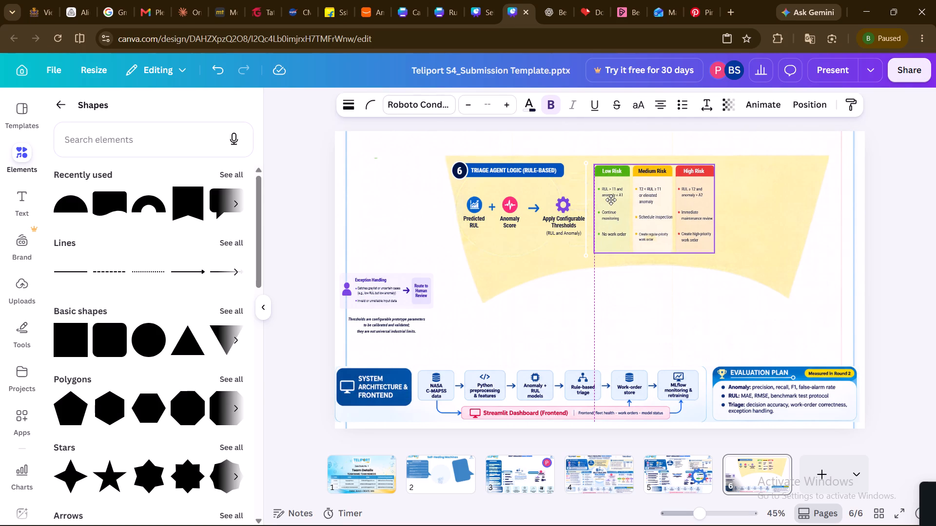
{"action": "left_click_drag", "start_coordinate": [611, 200], "coordinate": [609, 200]}
{"action": "left_click_drag", "start_coordinate": [609, 200], "coordinate": [608, 201]}
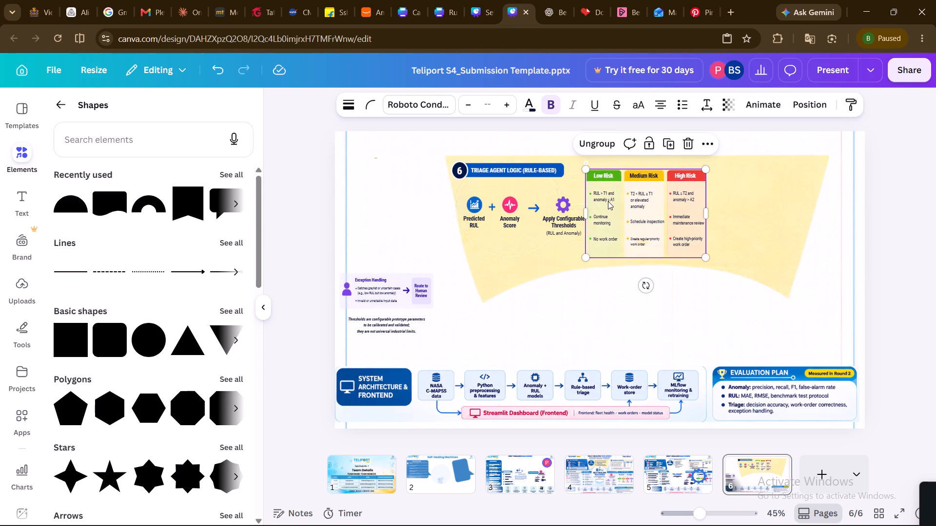
{"action": "left_click_drag", "start_coordinate": [608, 201], "coordinate": [613, 199]}
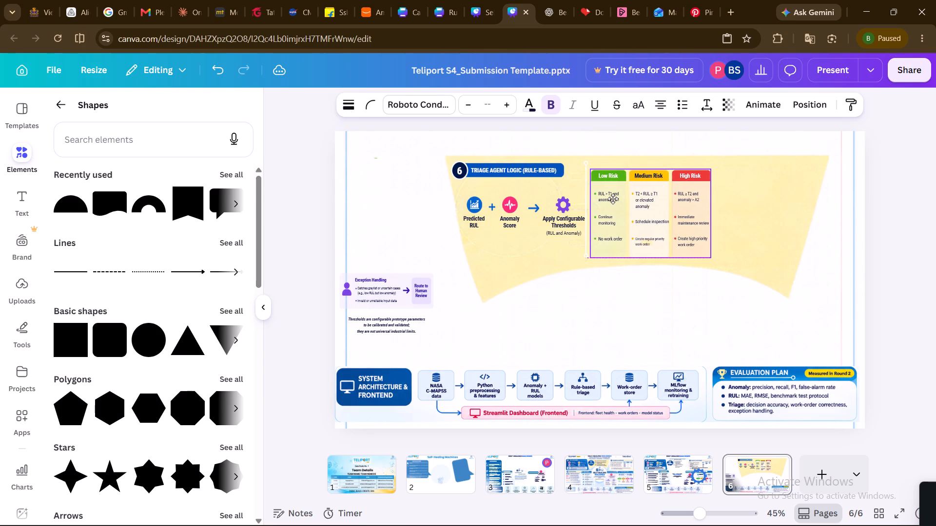
{"action": "left_click_drag", "start_coordinate": [613, 199], "coordinate": [613, 198]}
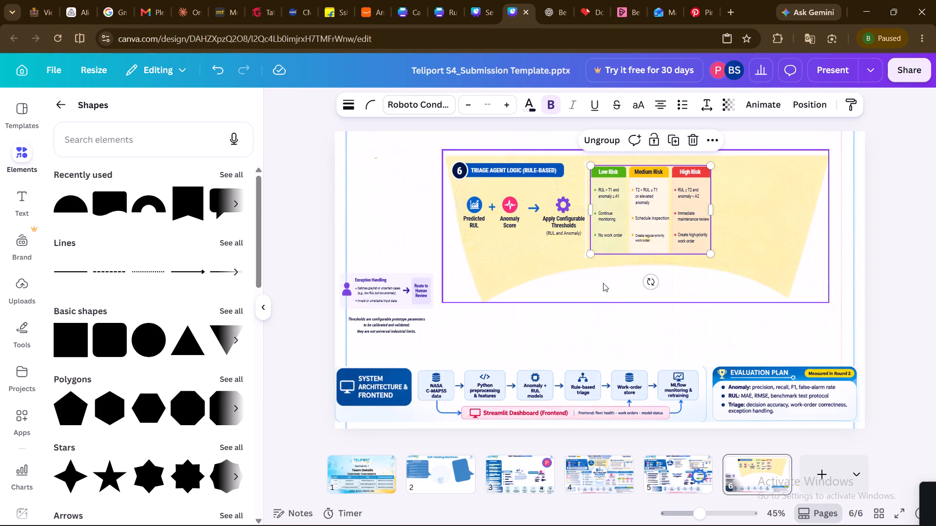
Duplicate the vertical white divider and place the copy just right of the High Risk column, level with the original.
{"action": "left_click", "coordinate": [594, 316]}
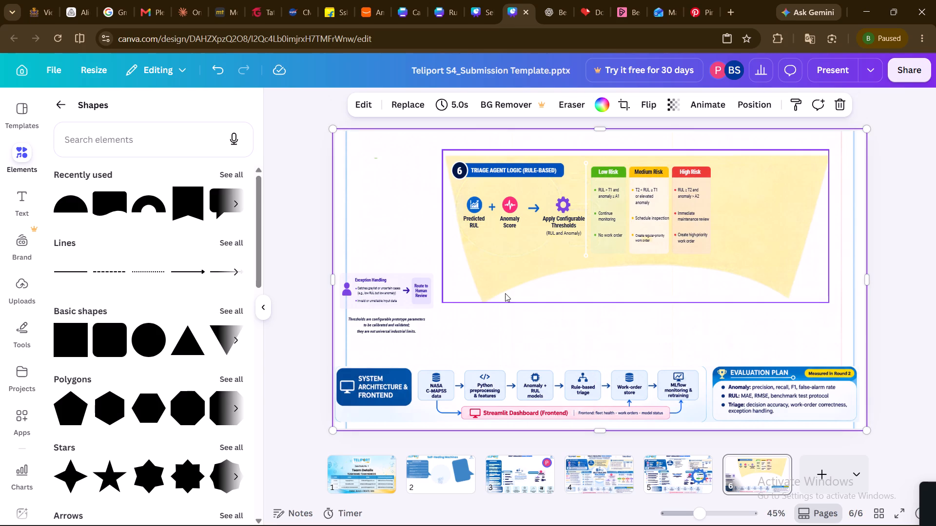
{"action": "left_click", "coordinate": [582, 234]}
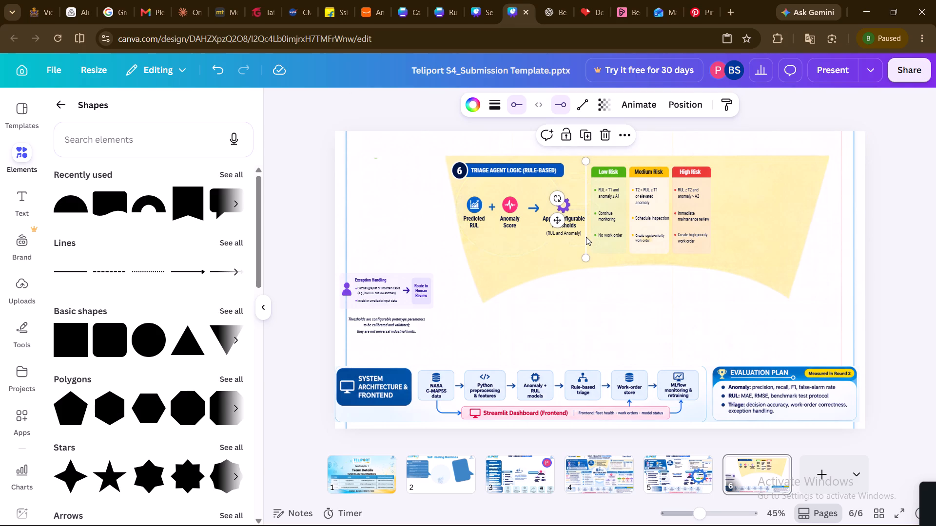
{"action": "key", "text": "ctrl+d"}
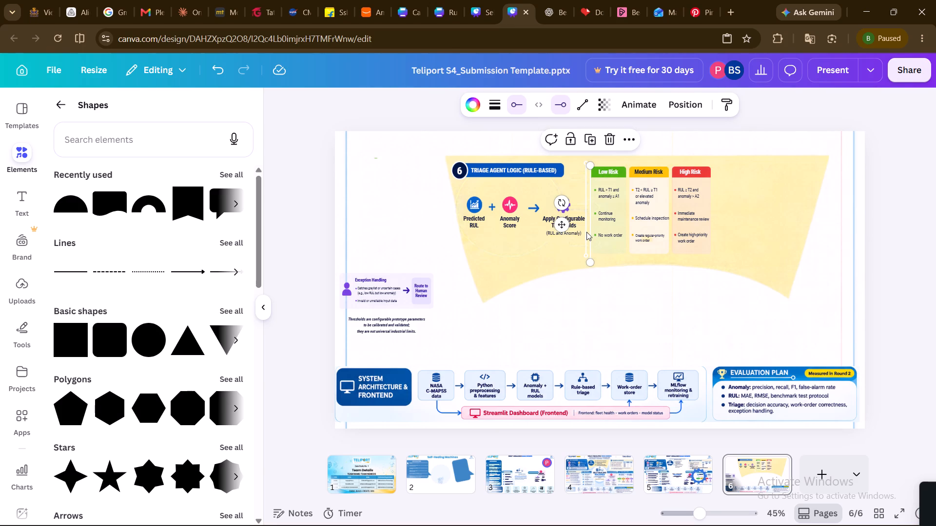
{"action": "left_click_drag", "start_coordinate": [560, 223], "coordinate": [701, 219]}
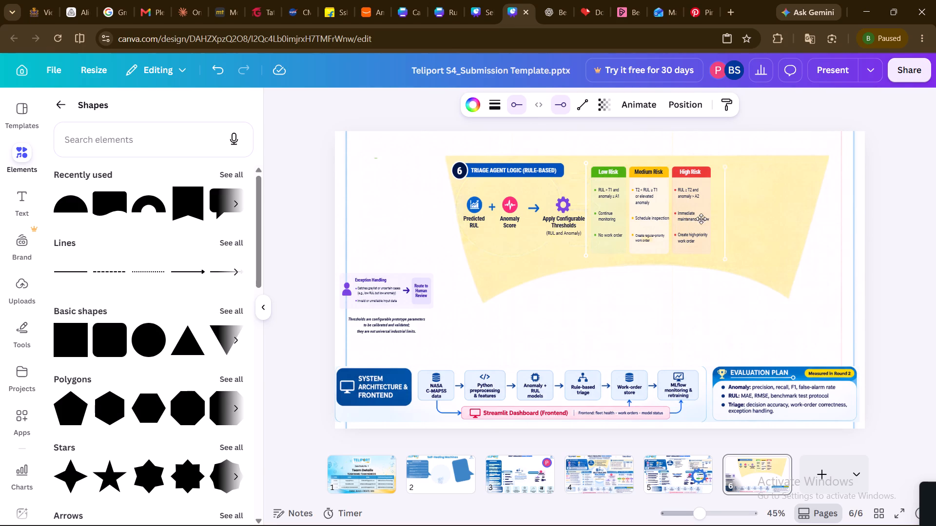
{"action": "left_click_drag", "start_coordinate": [701, 219], "coordinate": [692, 216]}
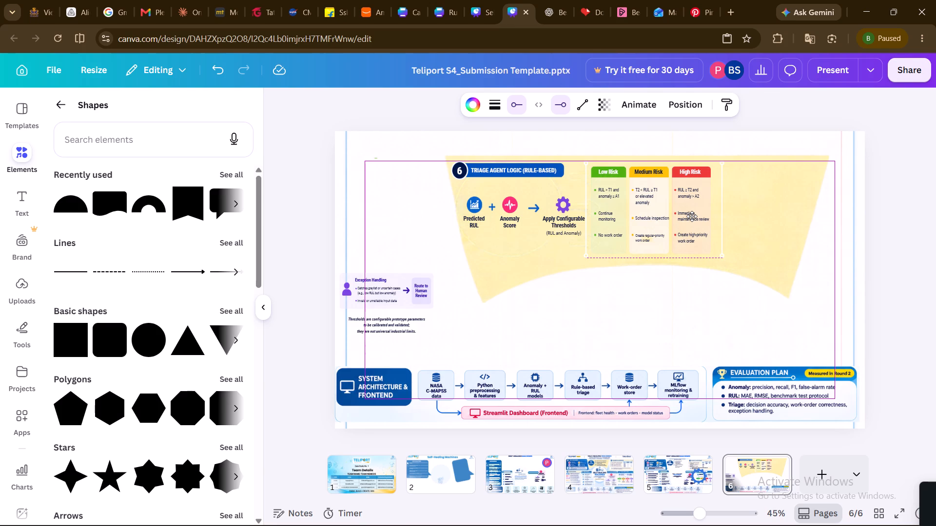
{"action": "left_click_drag", "start_coordinate": [692, 216], "coordinate": [690, 217]}
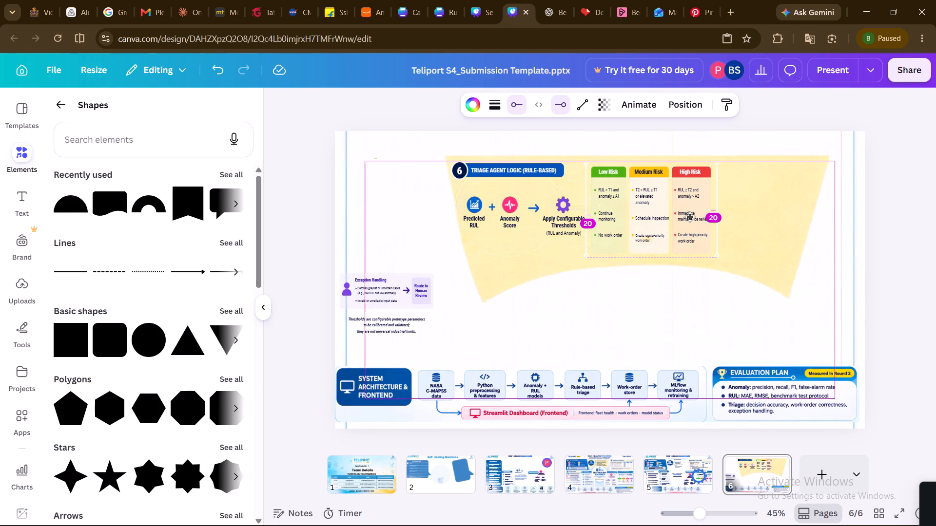
{"action": "left_click_drag", "start_coordinate": [690, 217], "coordinate": [688, 217]}
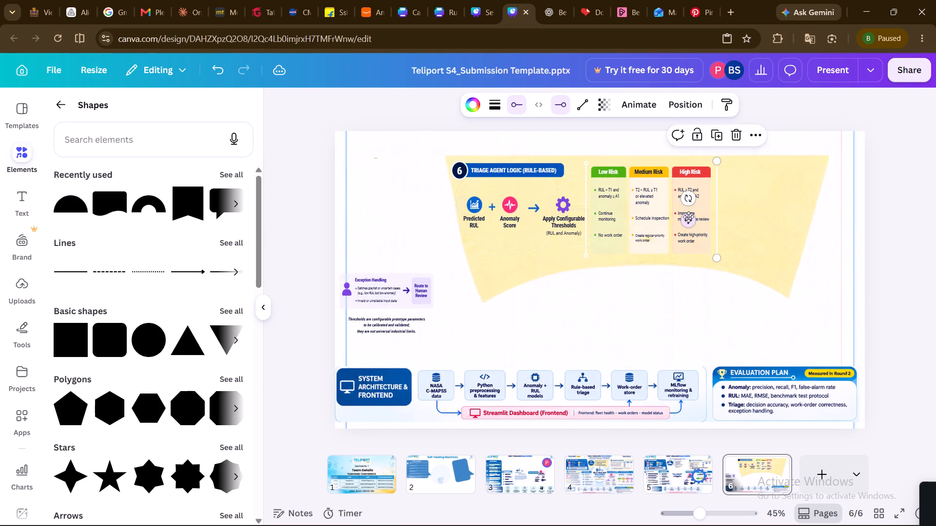
{"action": "left_click", "coordinate": [629, 323]}
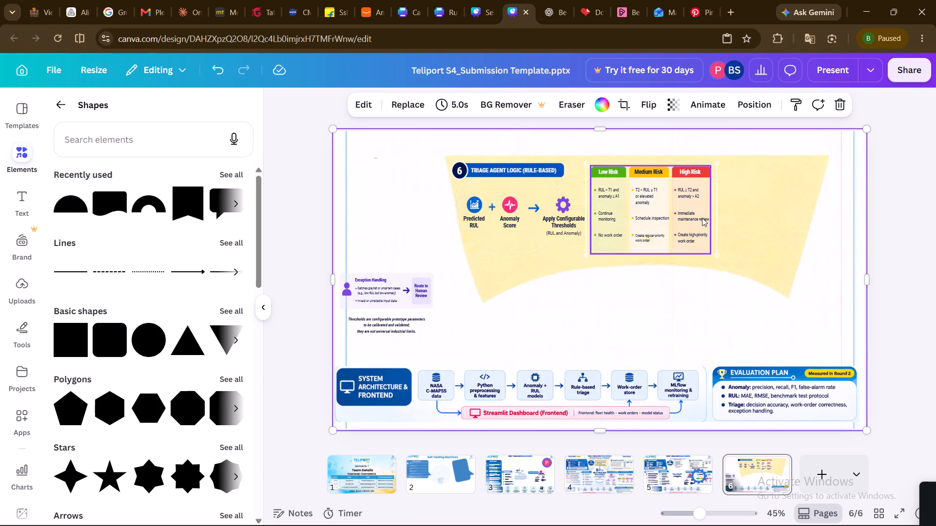
{"action": "left_click", "coordinate": [717, 215]}
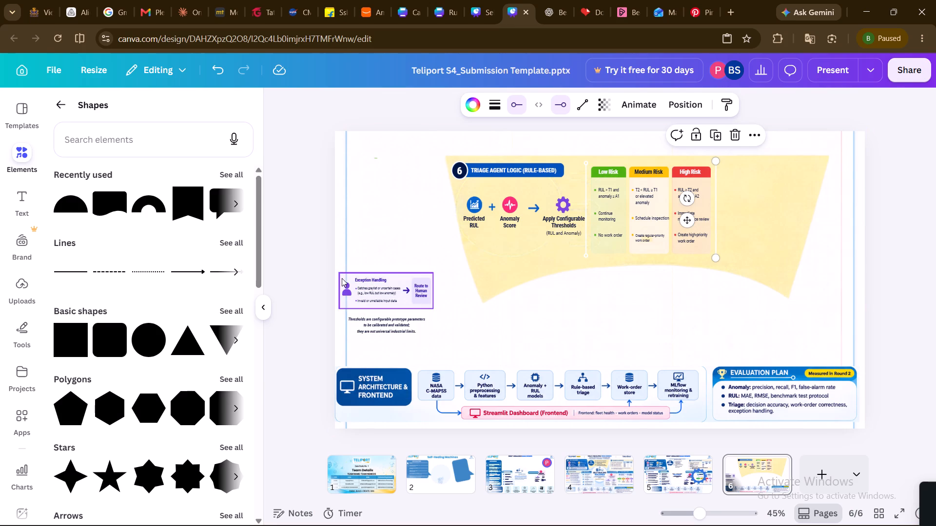
Group the Exception Handling box with the thresholds note below it and move them onto the banner, right of the second divider.
{"action": "left_click_drag", "start_coordinate": [338, 269], "coordinate": [434, 318]}
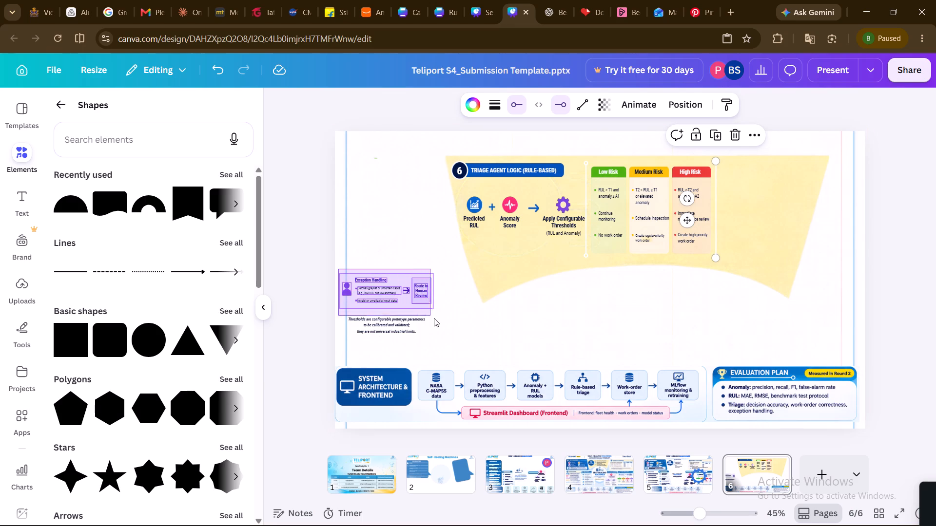
{"action": "left_click_drag", "start_coordinate": [434, 318], "coordinate": [445, 344]}
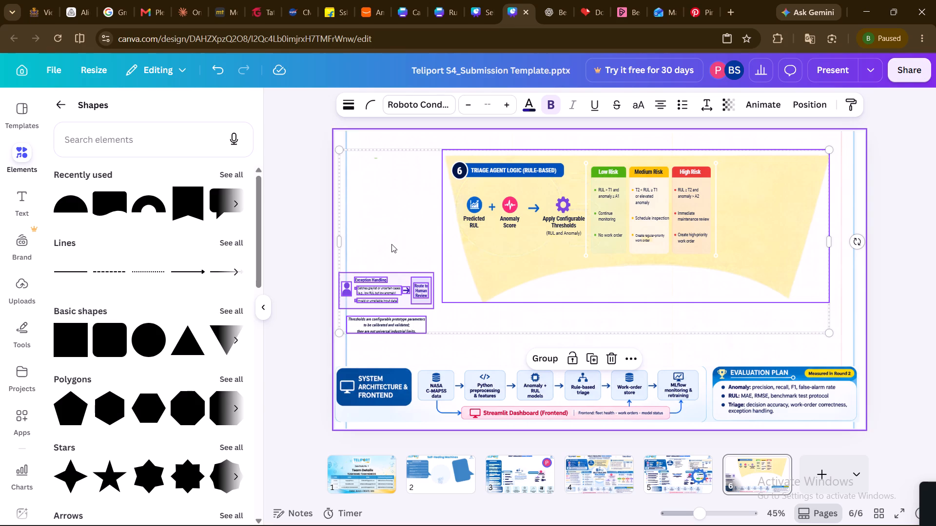
{"action": "left_click", "coordinate": [391, 244]}
{"action": "left_click", "coordinate": [341, 275]}
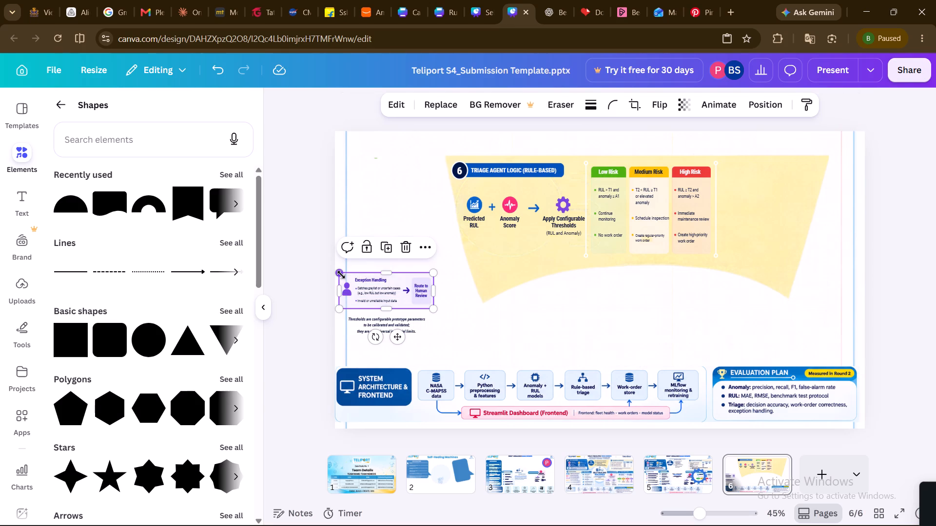
{"action": "left_click", "coordinate": [368, 211]}
{"action": "left_click_drag", "start_coordinate": [338, 268], "coordinate": [413, 340]}
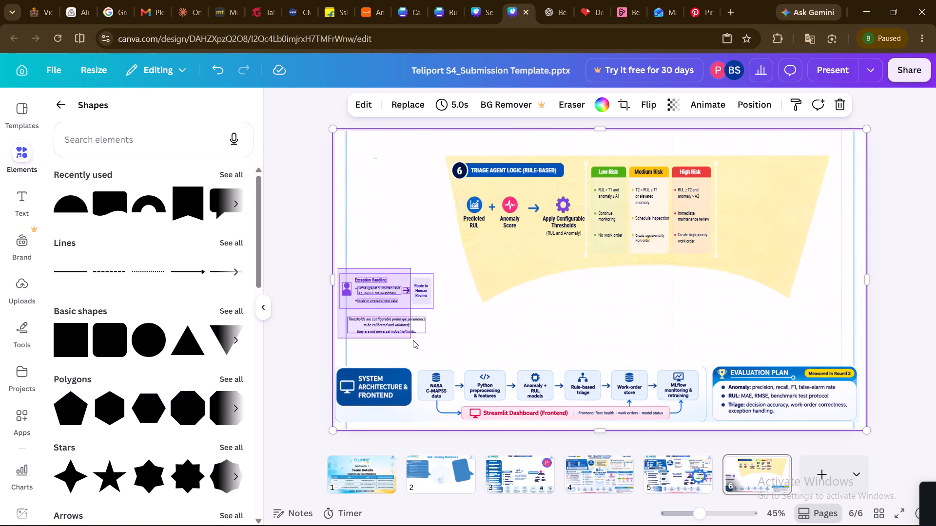
{"action": "left_click_drag", "start_coordinate": [413, 340], "coordinate": [423, 342]}
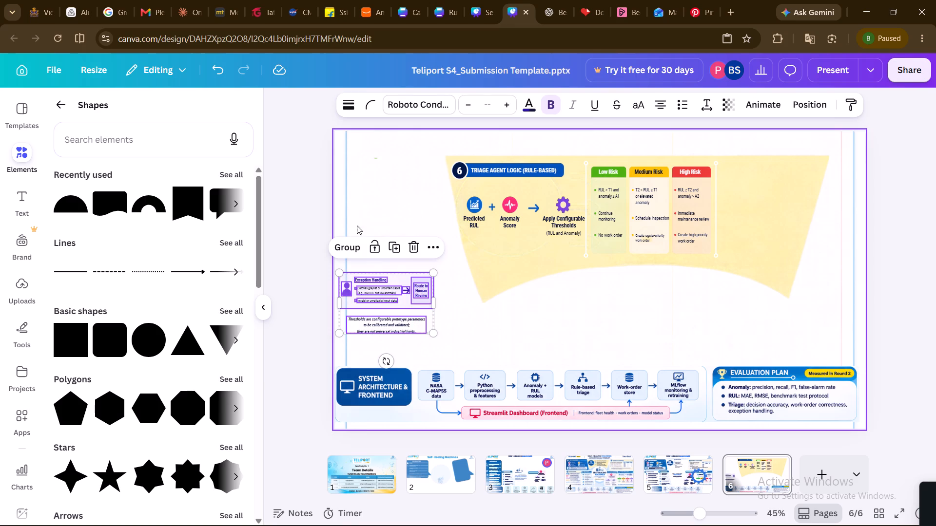
{"action": "left_click", "coordinate": [348, 253]}
{"action": "left_click_drag", "start_coordinate": [377, 306], "coordinate": [760, 209]}
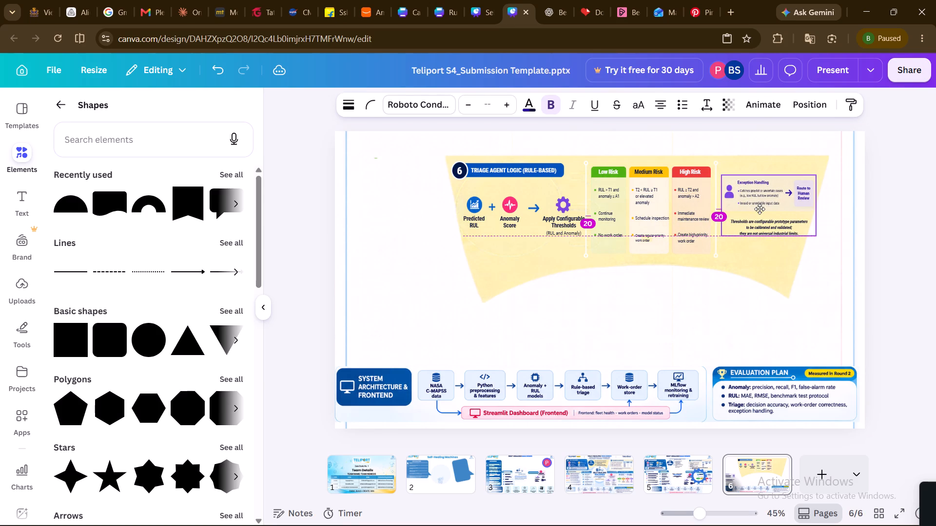
{"action": "left_click_drag", "start_coordinate": [760, 209], "coordinate": [758, 208]}
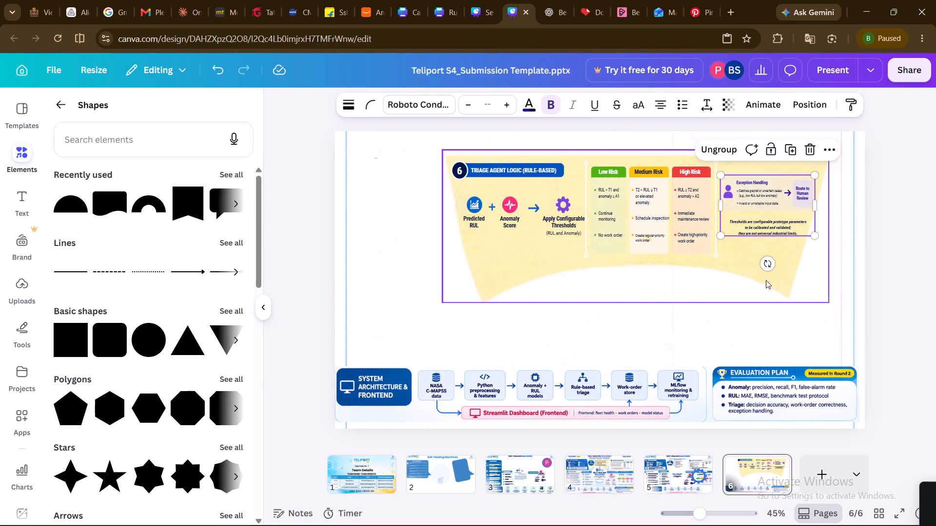
Stretch the cream banner's right side slightly outward.
{"action": "left_click", "coordinate": [773, 285]}
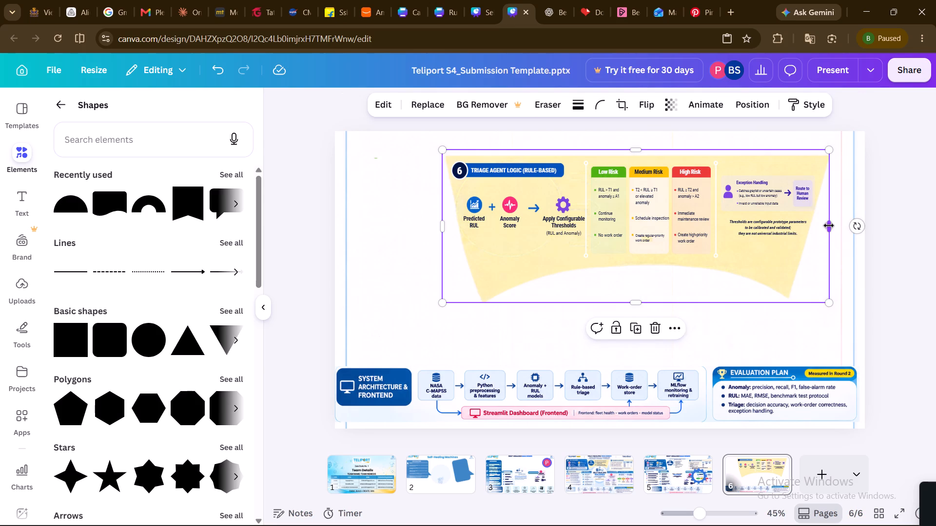
{"action": "left_click_drag", "start_coordinate": [828, 225], "coordinate": [833, 225]}
Enlarge the grouped Exception Handling box and thresholds note proportionally until they reach the banner's right edge.
{"action": "left_click", "coordinate": [775, 215]}
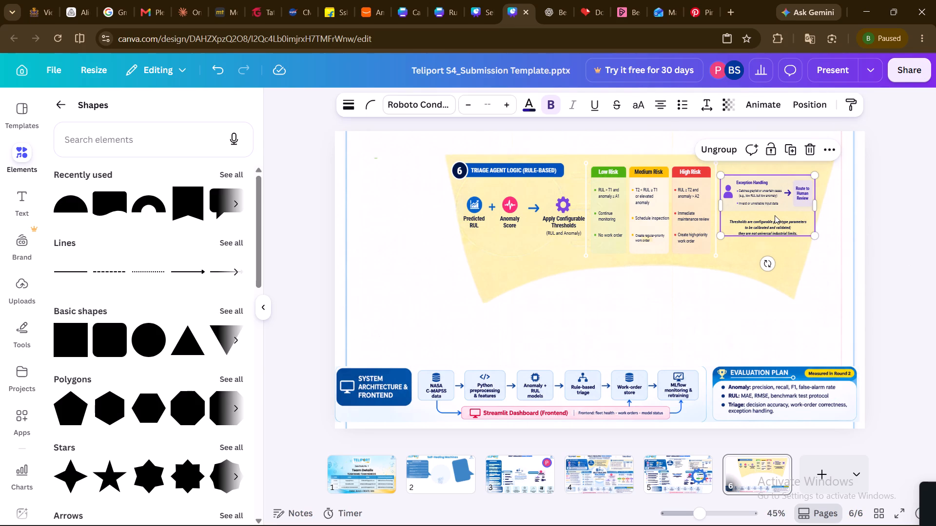
{"action": "left_click_drag", "start_coordinate": [818, 232], "coordinate": [824, 238]}
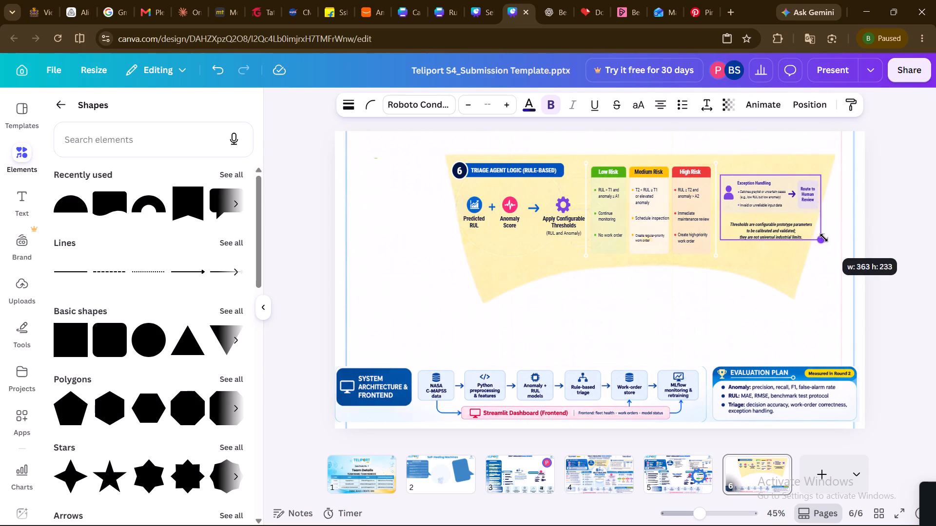
{"action": "left_click_drag", "start_coordinate": [824, 238], "coordinate": [831, 257]}
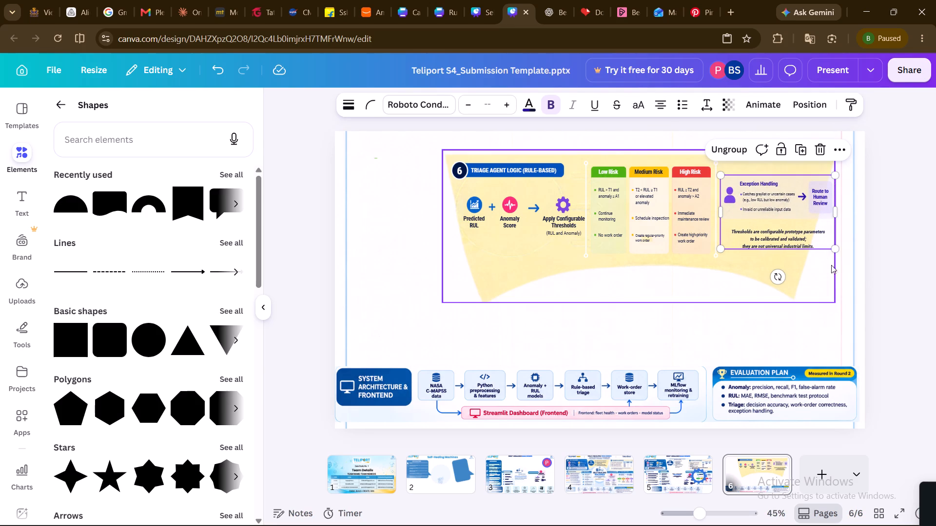
Widen the cream banner further to the right so it extends behind the whole Exception Handling group.
{"action": "left_click", "coordinate": [756, 314]}
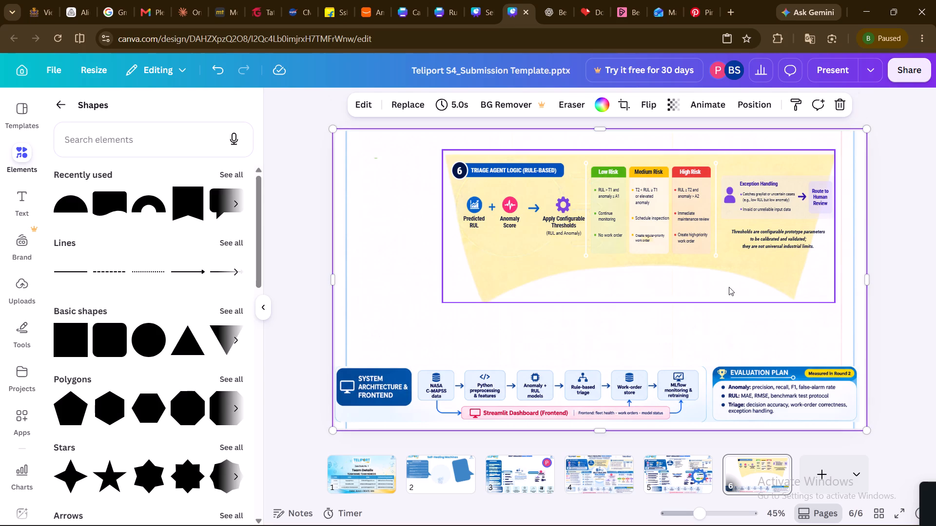
{"action": "left_click", "coordinate": [729, 287]}
{"action": "left_click", "coordinate": [836, 221]}
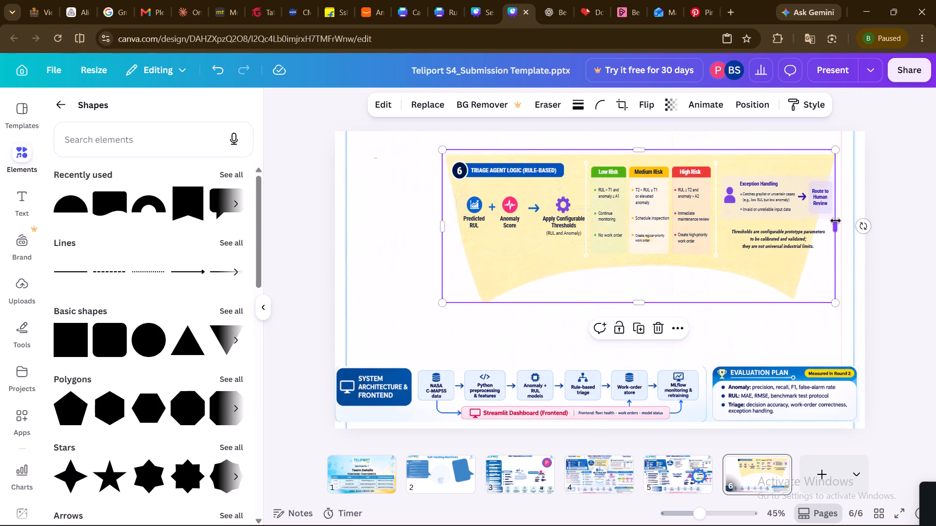
{"action": "left_click_drag", "start_coordinate": [836, 221], "coordinate": [848, 222]}
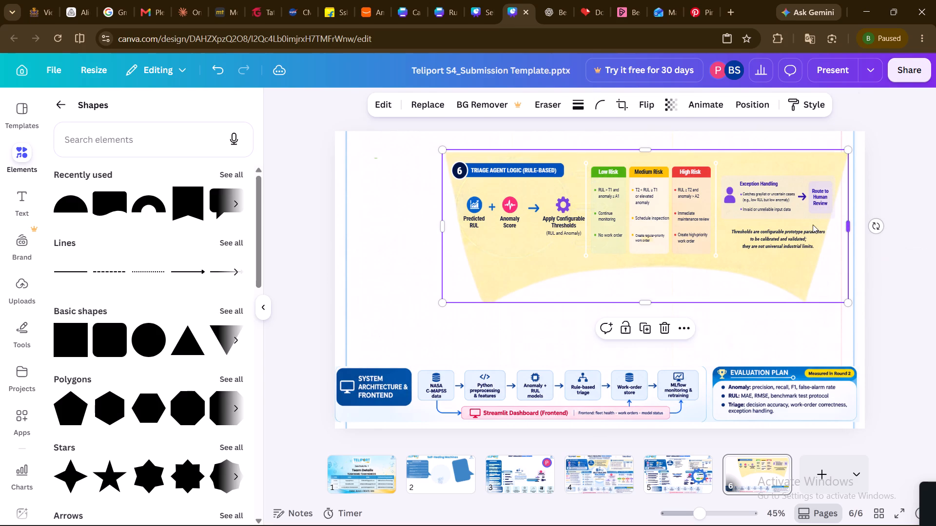
{"action": "left_click", "coordinate": [390, 277]}
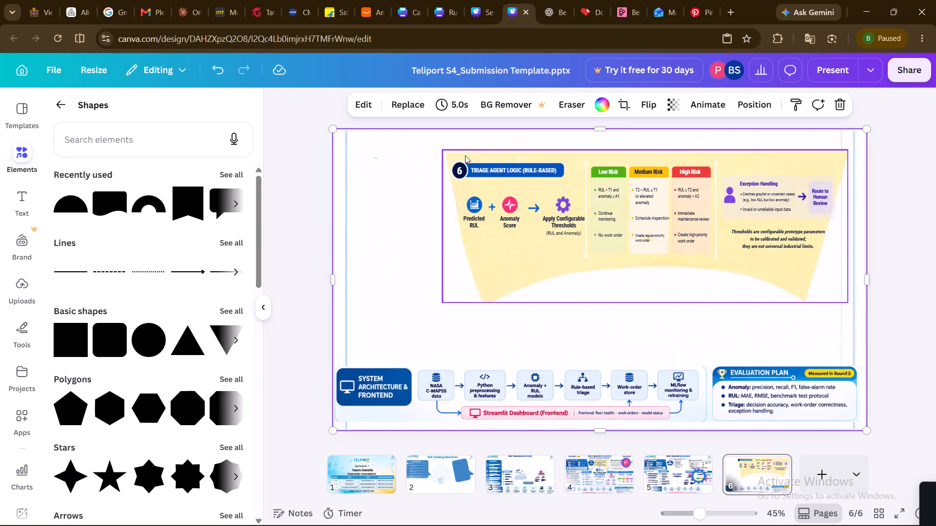
Ungroup the Triage Agent Logic title and delete its number 6 badge, including the dark circle and the empty frame behind it.
{"action": "left_click", "coordinate": [459, 170]}
{"action": "left_click", "coordinate": [463, 139]}
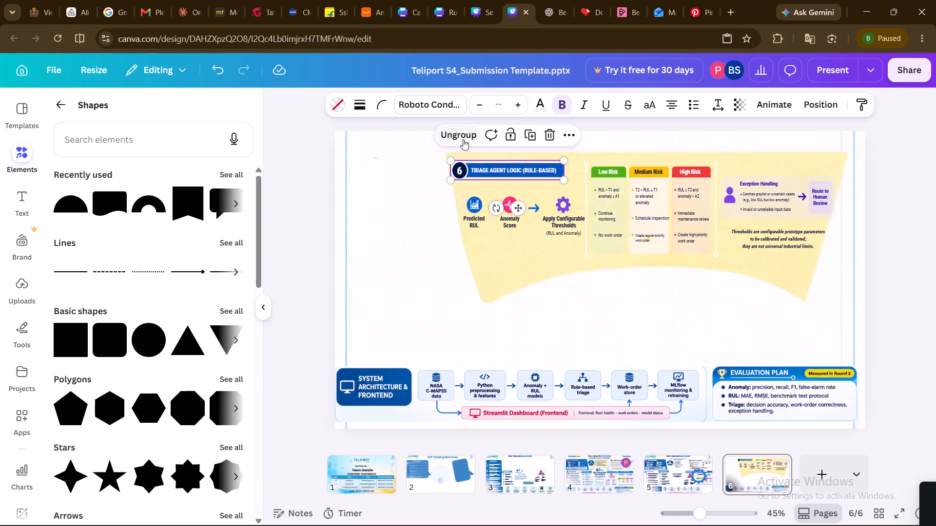
{"action": "left_click", "coordinate": [424, 190]}
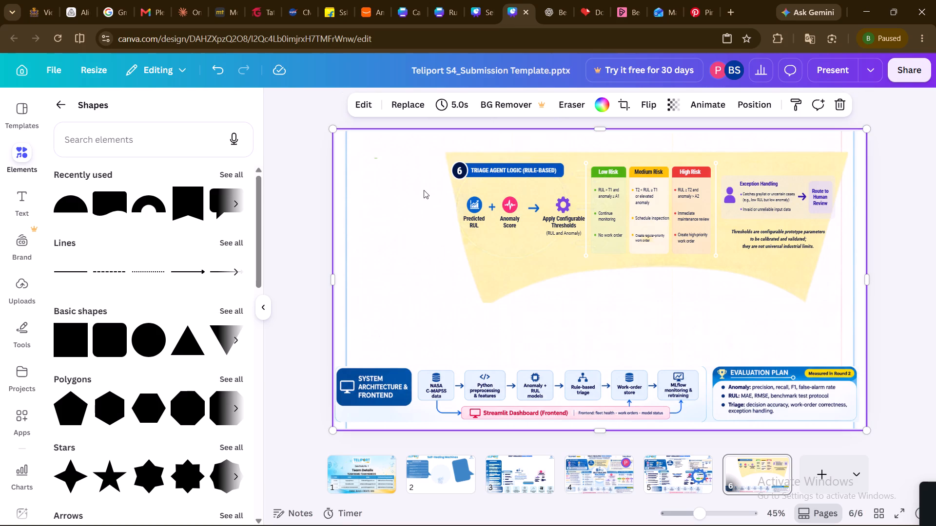
{"action": "left_click", "coordinate": [461, 171]}
{"action": "key", "text": "Delete"}
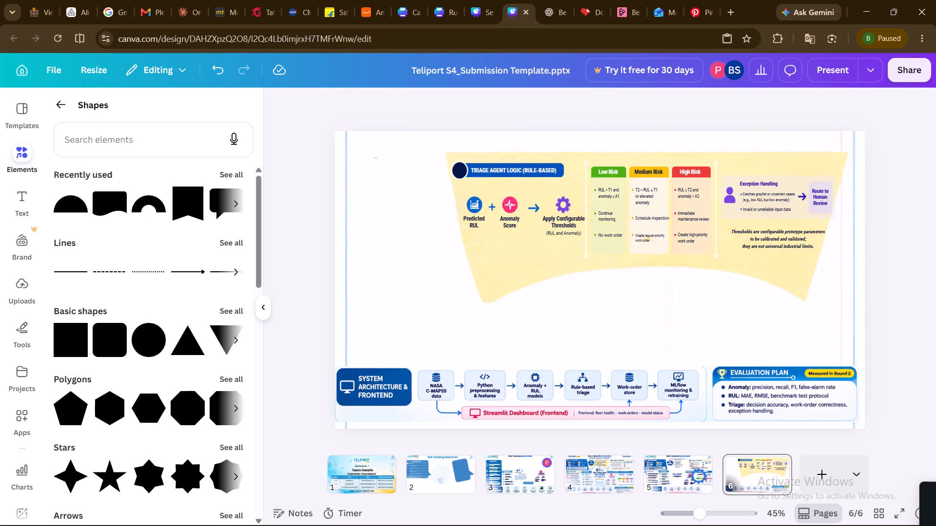
{"action": "left_click", "coordinate": [458, 169]}
{"action": "key", "text": "Delete"}
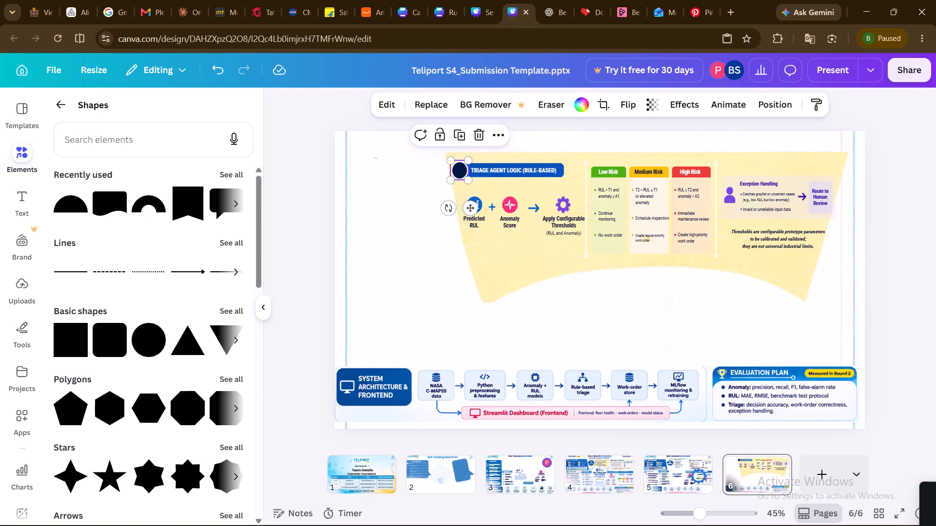
{"action": "left_click", "coordinate": [457, 173]}
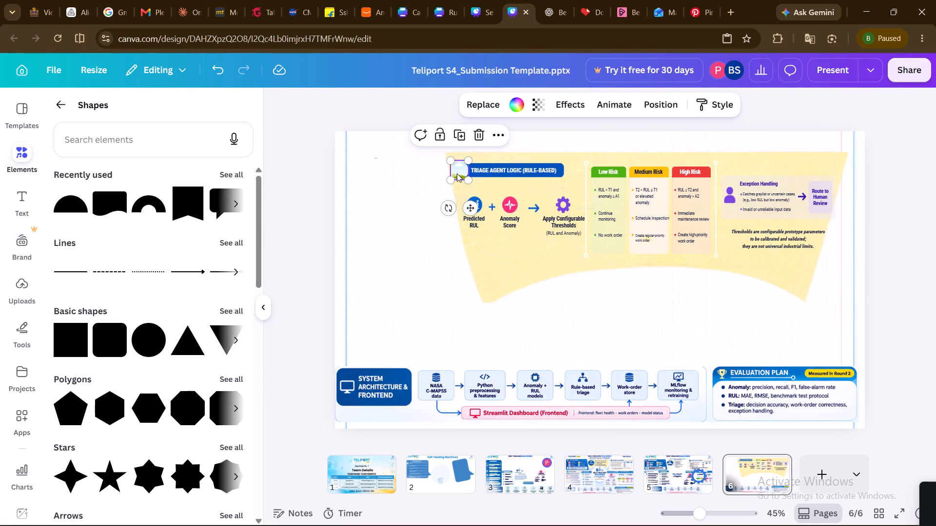
{"action": "key", "text": "Page_Up"}
{"action": "left_click", "coordinate": [457, 173]}
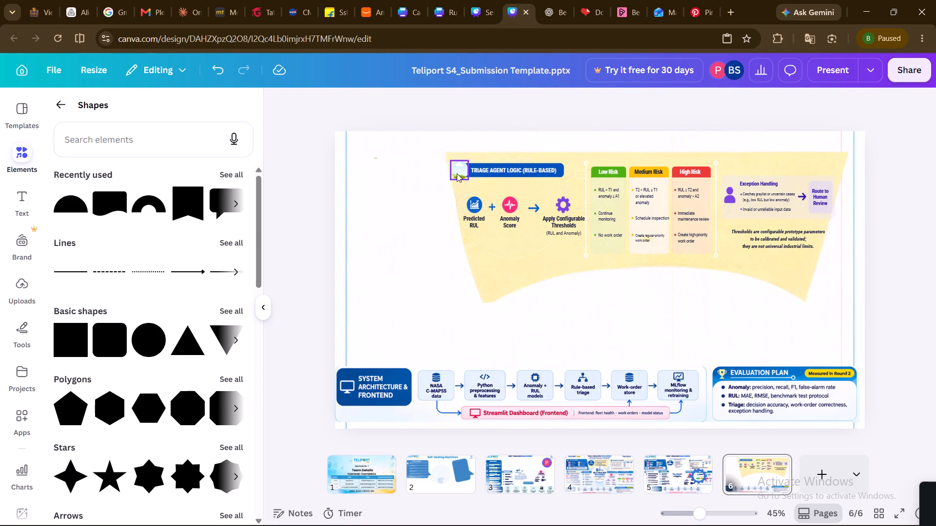
{"action": "key", "text": "Page_Up"}
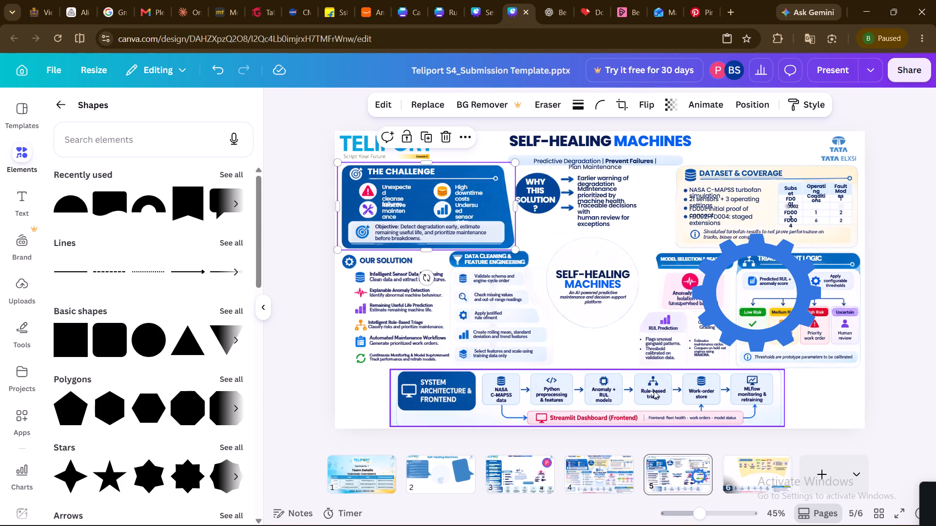
{"action": "left_click", "coordinate": [753, 479]}
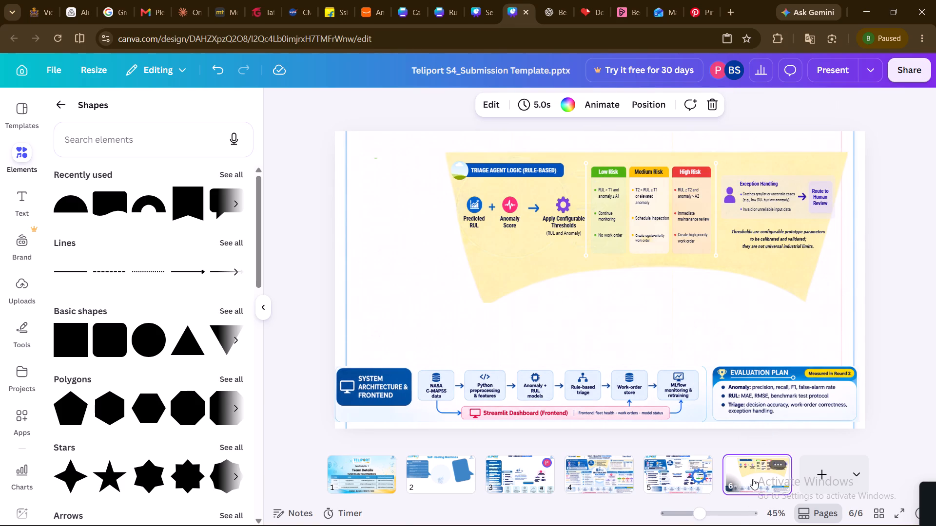
{"action": "left_click", "coordinate": [460, 175]}
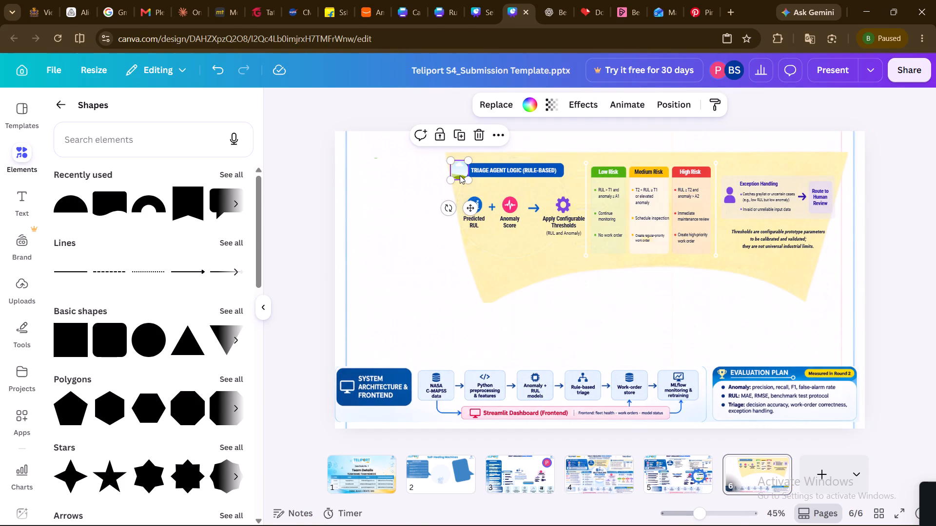
{"action": "key", "text": "Delete"}
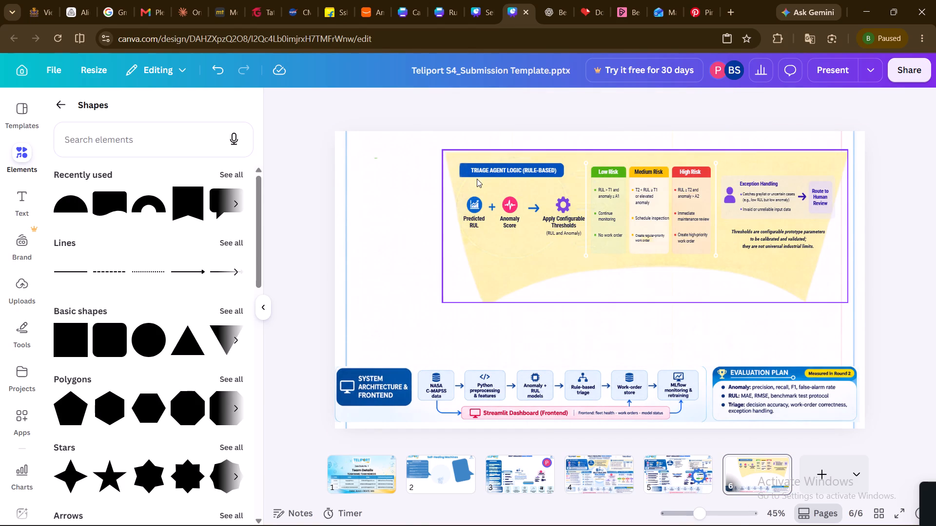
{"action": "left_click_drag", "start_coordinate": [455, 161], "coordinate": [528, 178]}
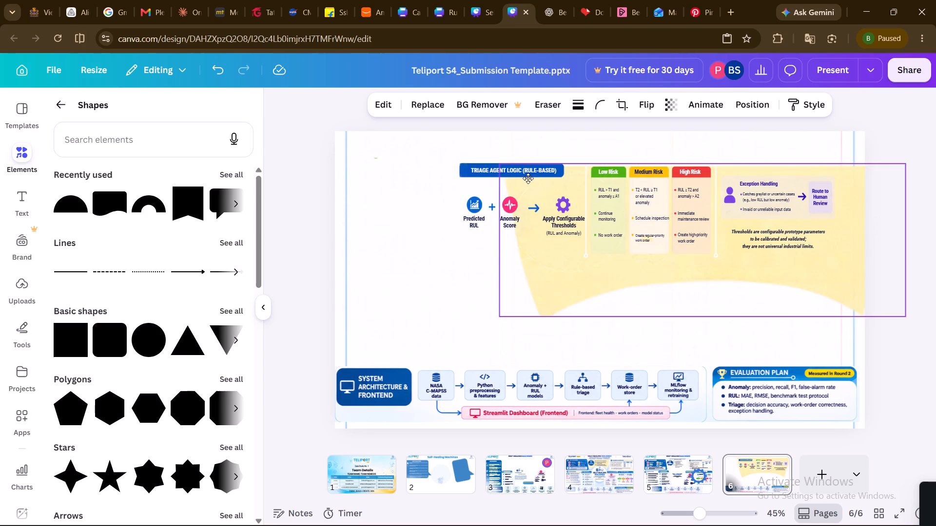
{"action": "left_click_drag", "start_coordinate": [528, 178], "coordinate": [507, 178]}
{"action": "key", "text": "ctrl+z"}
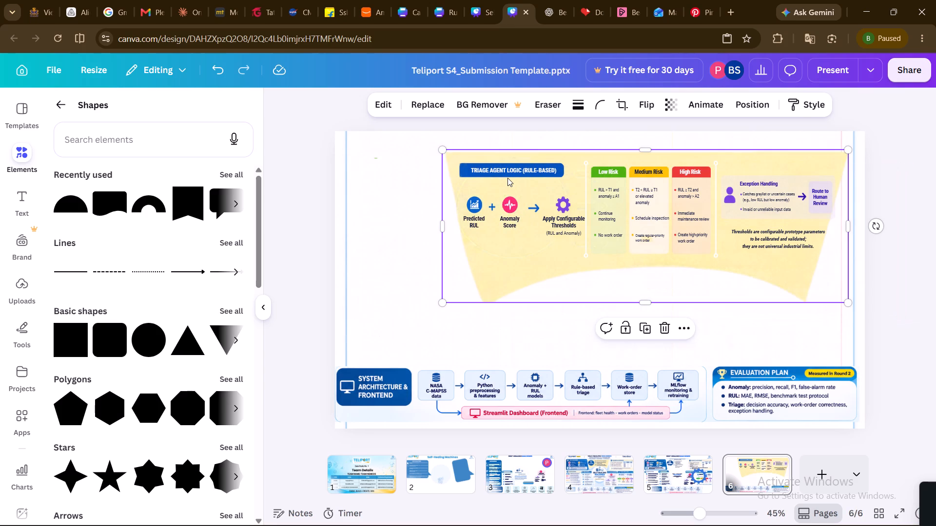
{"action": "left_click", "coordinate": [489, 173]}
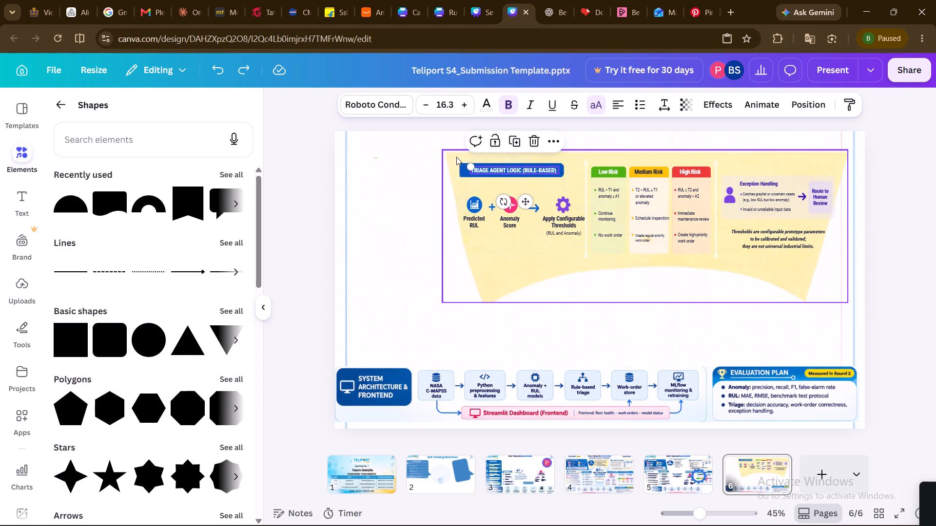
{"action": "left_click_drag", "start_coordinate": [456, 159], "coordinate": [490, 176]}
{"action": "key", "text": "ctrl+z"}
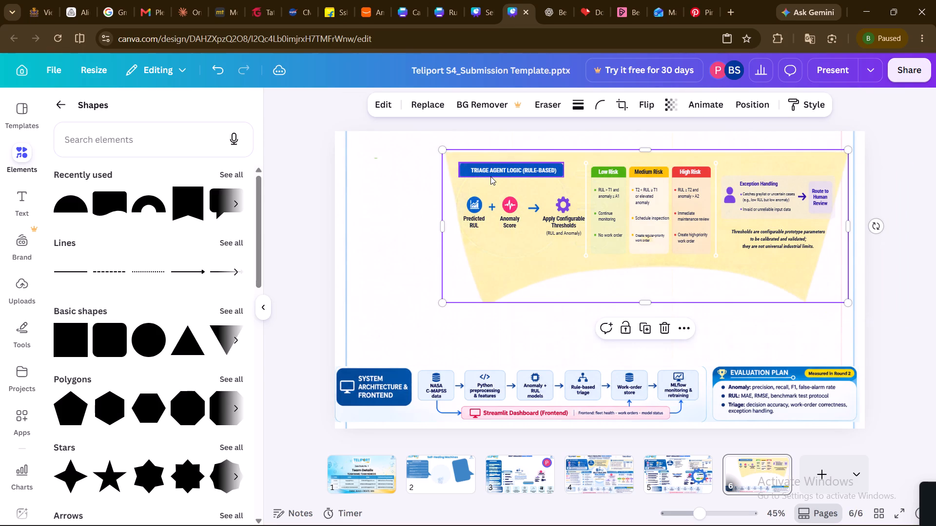
Group the Triage Agent Logic text with its blue bar and move them into the cream banner's upper-left corner.
{"action": "left_click", "coordinate": [480, 171]}
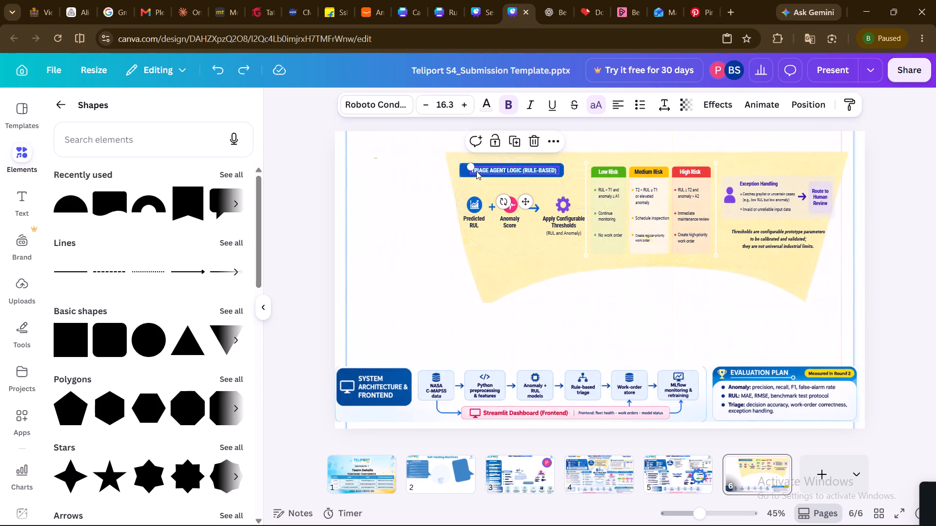
{"action": "left_click", "coordinate": [460, 173], "text": "shift"}
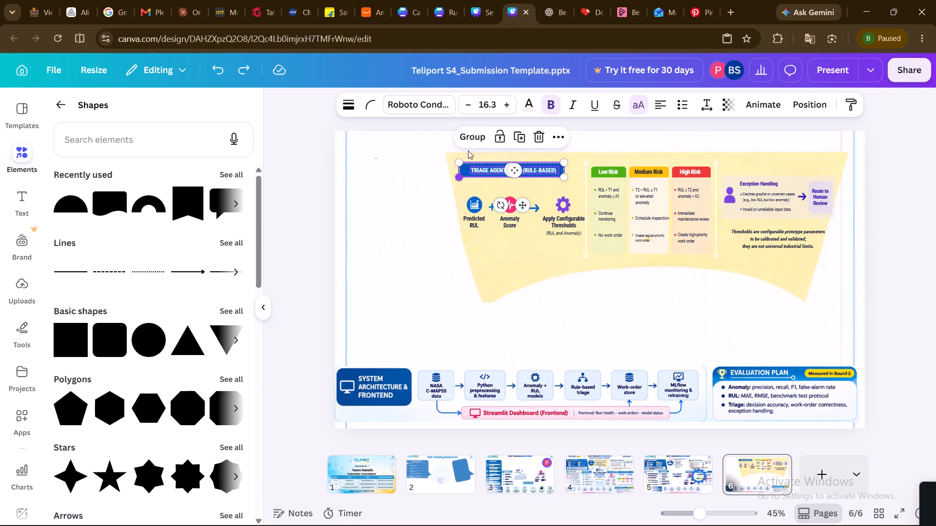
{"action": "left_click", "coordinate": [471, 135]}
{"action": "left_click_drag", "start_coordinate": [490, 172], "coordinate": [478, 166]}
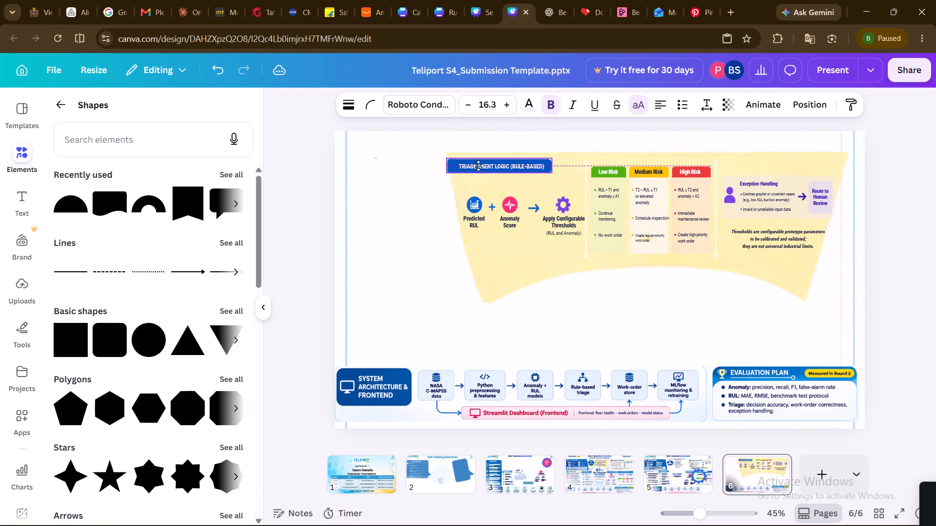
{"action": "left_click_drag", "start_coordinate": [478, 166], "coordinate": [478, 165]}
Nudge the Predicted RUL, Anomaly Score and Apply Configurable Thresholds group slightly upward on the banner.
{"action": "left_click_drag", "start_coordinate": [537, 225], "coordinate": [535, 221]}
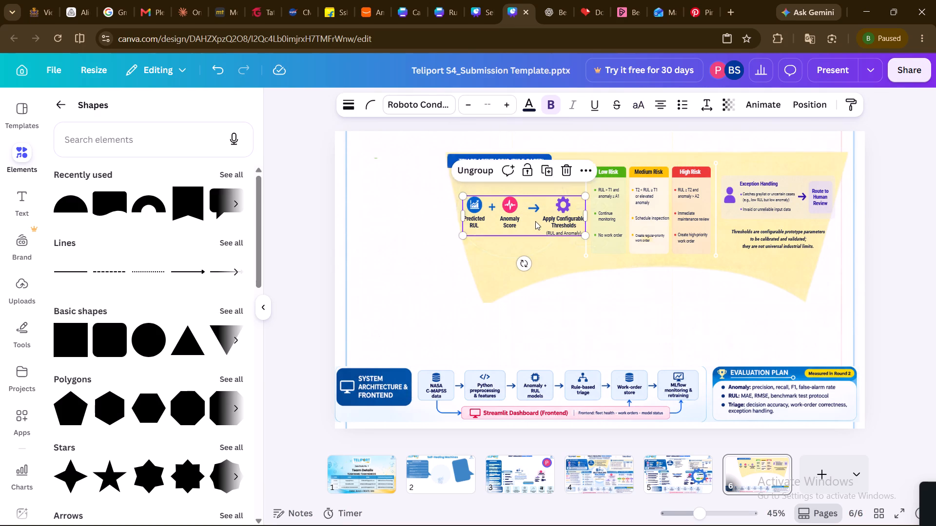
{"action": "left_click_drag", "start_coordinate": [535, 221], "coordinate": [535, 221]}
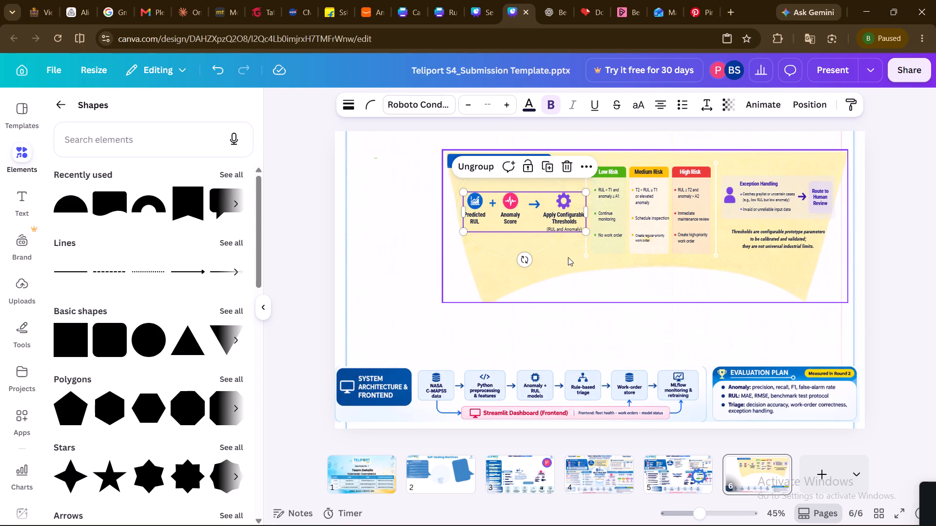
{"action": "left_click", "coordinate": [605, 318]}
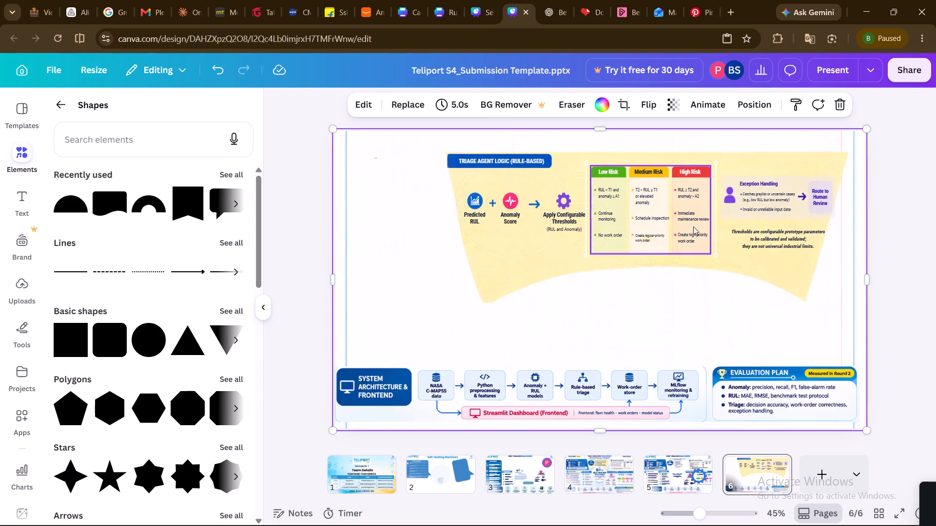
Narrow the Exception Handling group slightly from its right side so it sits inside the banner's slanted right edge.
{"action": "left_click", "coordinate": [769, 234]}
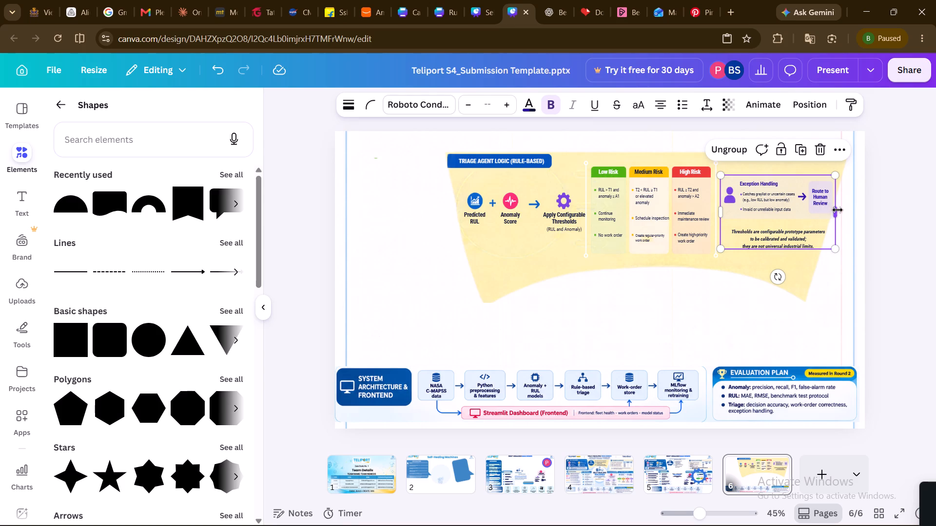
{"action": "left_click_drag", "start_coordinate": [838, 210], "coordinate": [824, 210]}
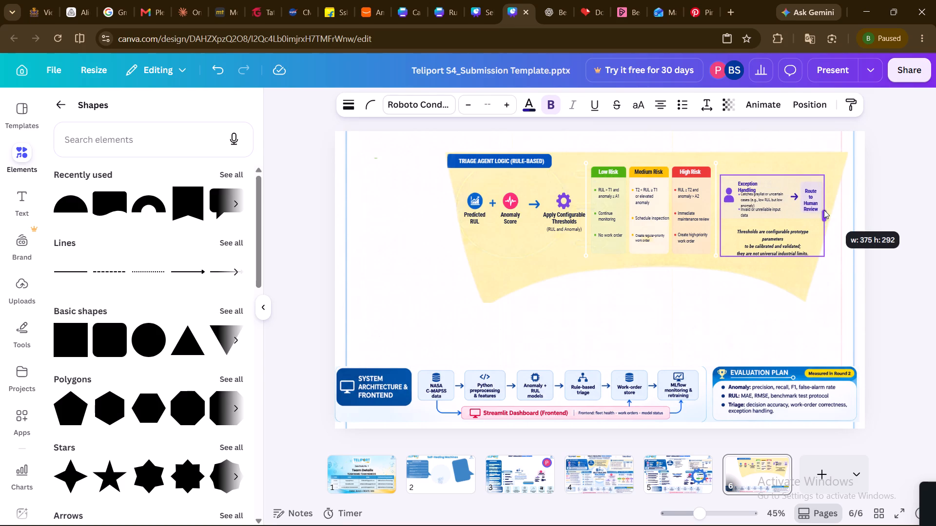
{"action": "left_click_drag", "start_coordinate": [824, 210], "coordinate": [822, 211]}
{"action": "left_click", "coordinate": [810, 311]}
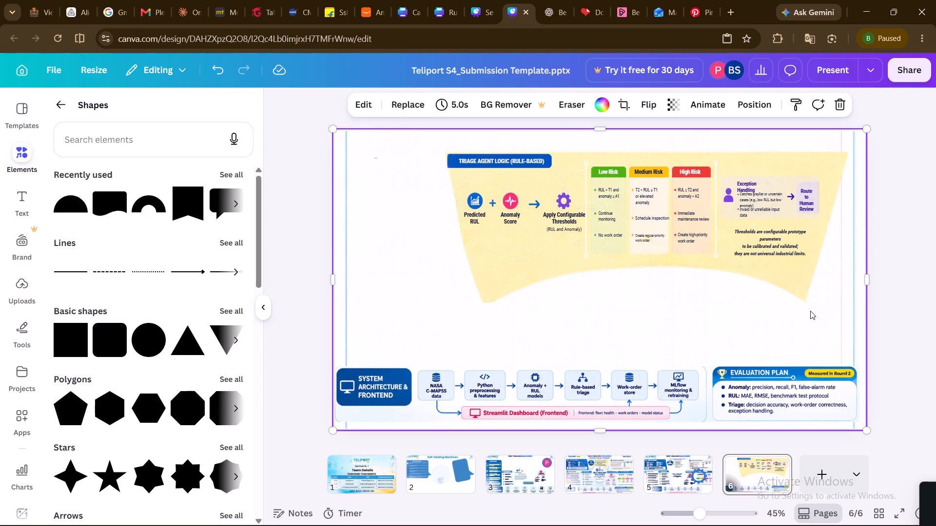
{"action": "left_click", "coordinate": [775, 234]}
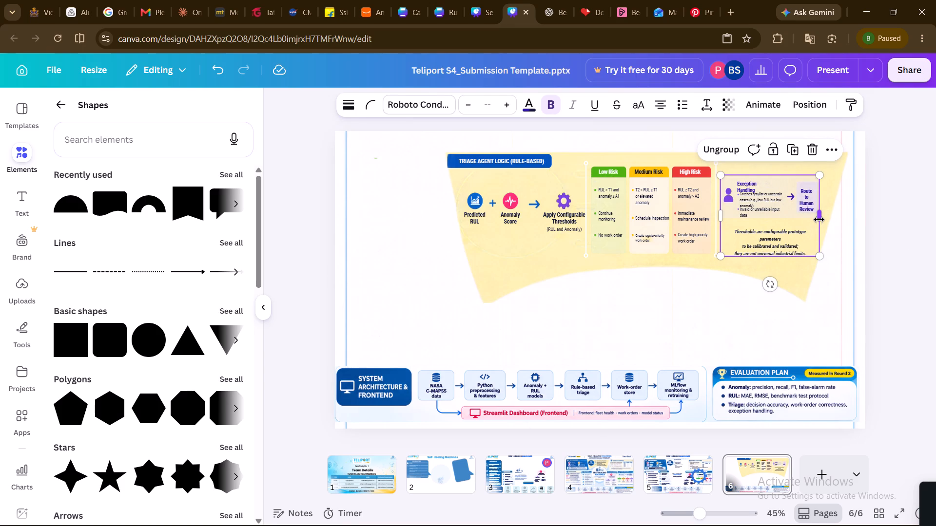
{"action": "left_click_drag", "start_coordinate": [819, 220], "coordinate": [825, 218]}
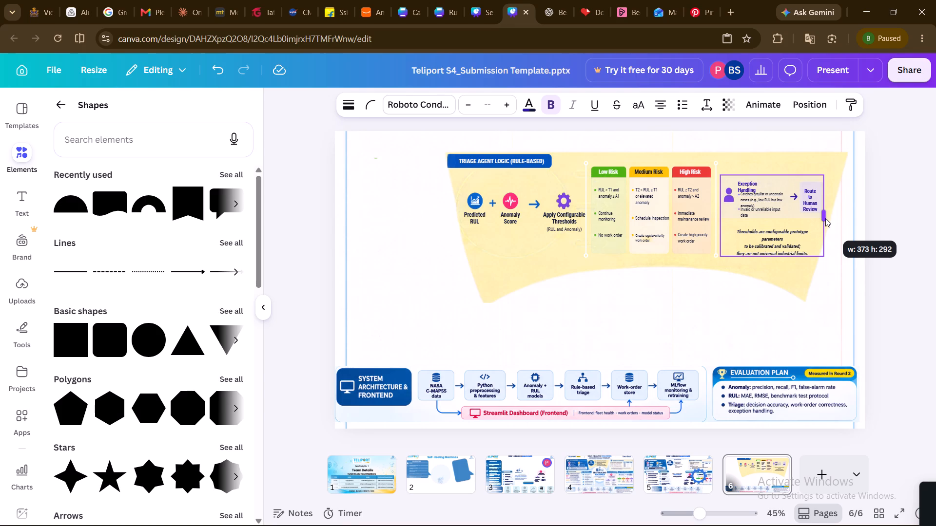
{"action": "left_click_drag", "start_coordinate": [825, 218], "coordinate": [826, 218]}
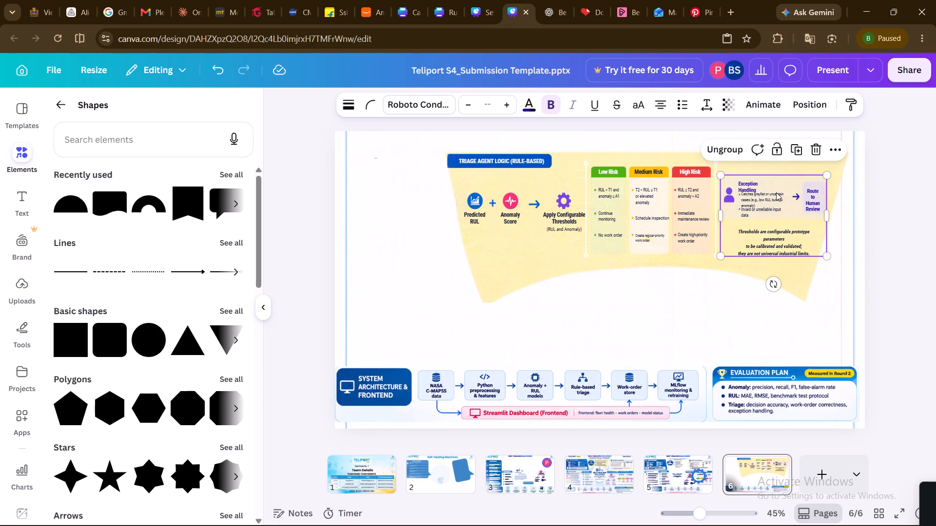
{"action": "left_click", "coordinate": [765, 197]}
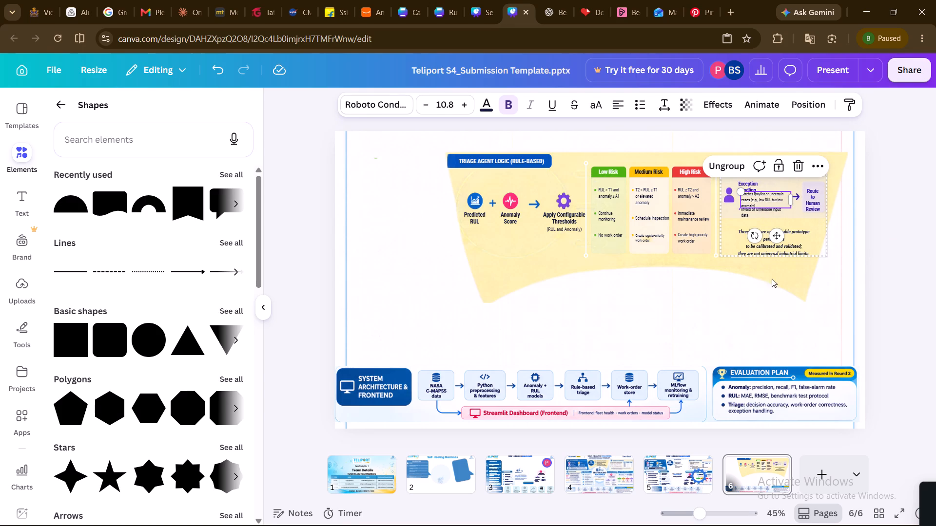
{"action": "left_click", "coordinate": [761, 289]}
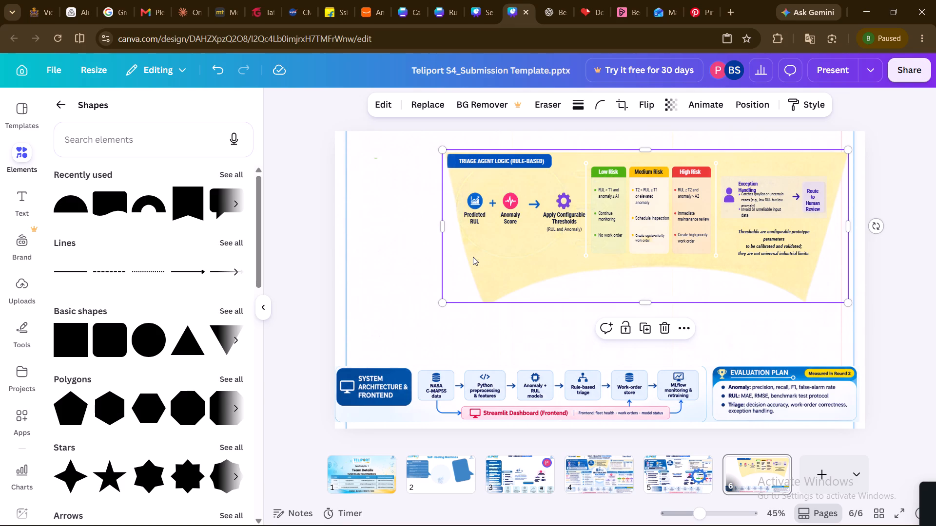
{"action": "left_click", "coordinate": [392, 285]}
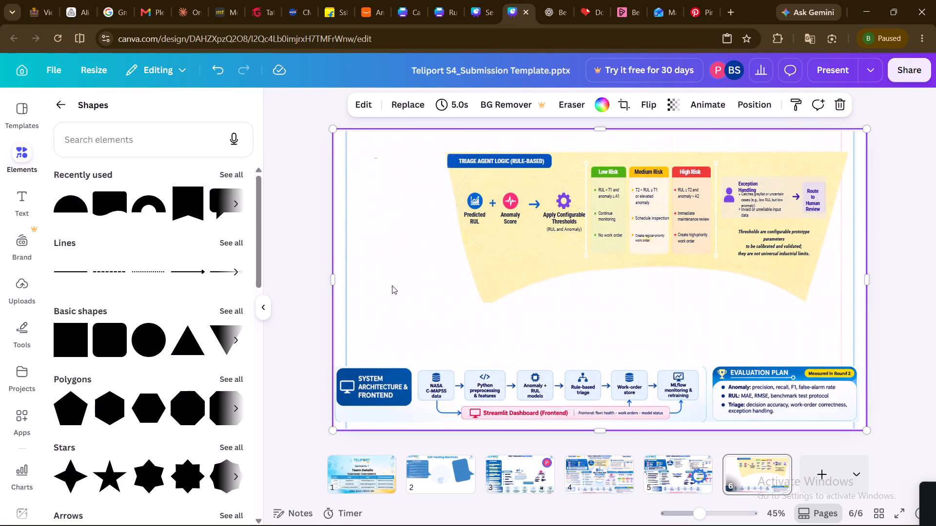
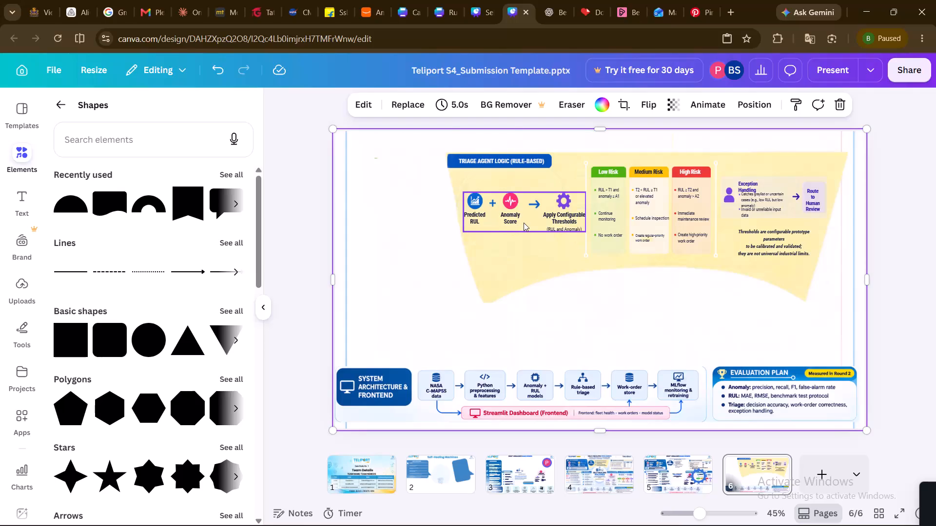
Shift the Predicted RUL, Anomaly Score and Apply Configurable Thresholds group slightly down and left on the cream banner.
{"action": "left_click", "coordinate": [524, 223]}
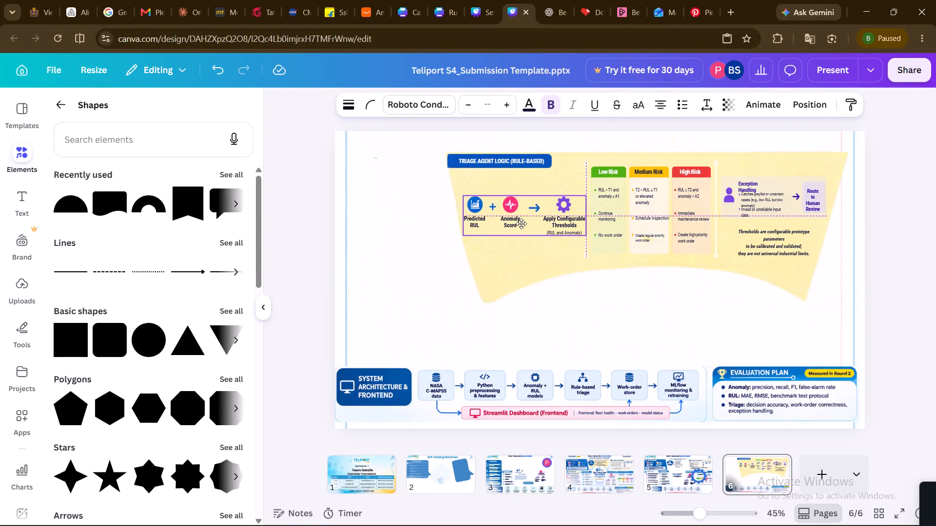
{"action": "left_click", "coordinate": [409, 256]}
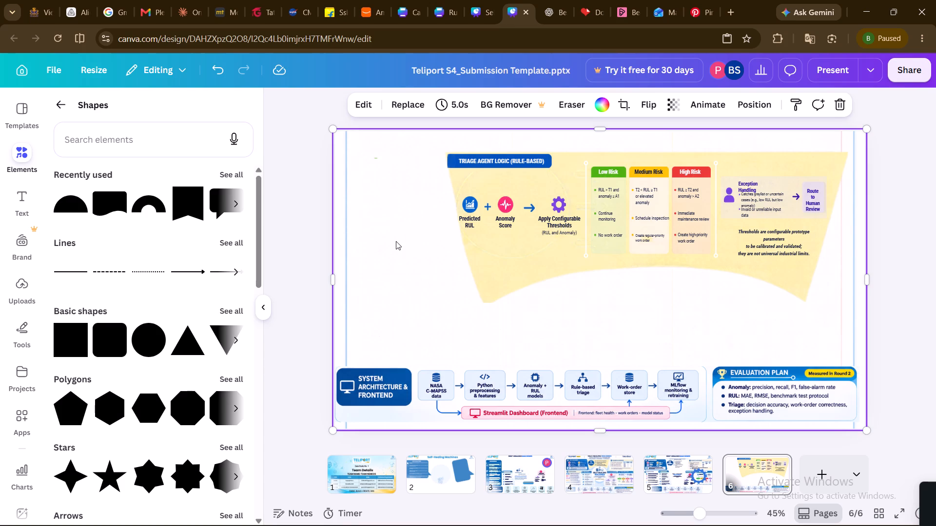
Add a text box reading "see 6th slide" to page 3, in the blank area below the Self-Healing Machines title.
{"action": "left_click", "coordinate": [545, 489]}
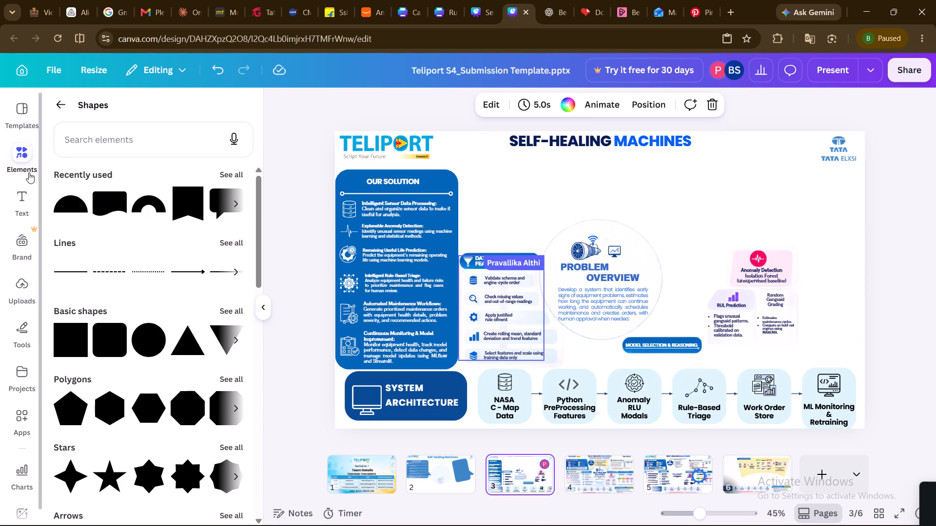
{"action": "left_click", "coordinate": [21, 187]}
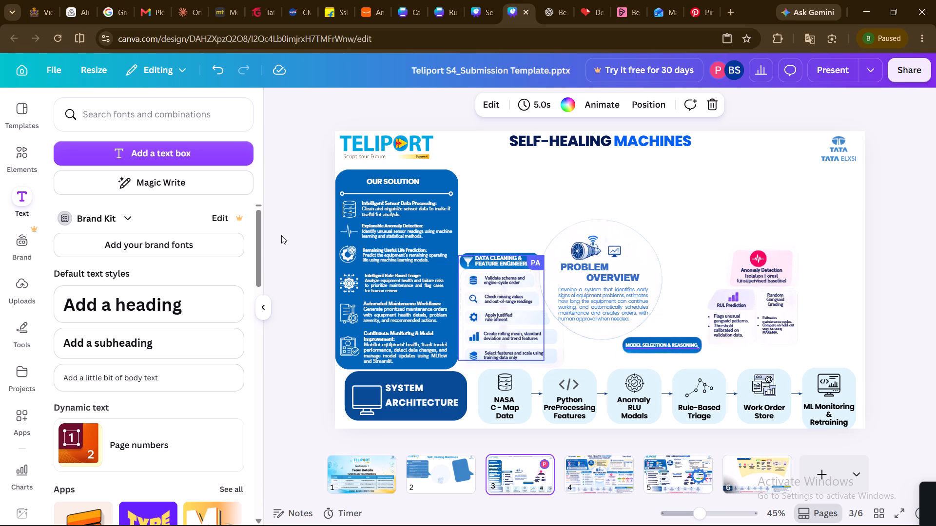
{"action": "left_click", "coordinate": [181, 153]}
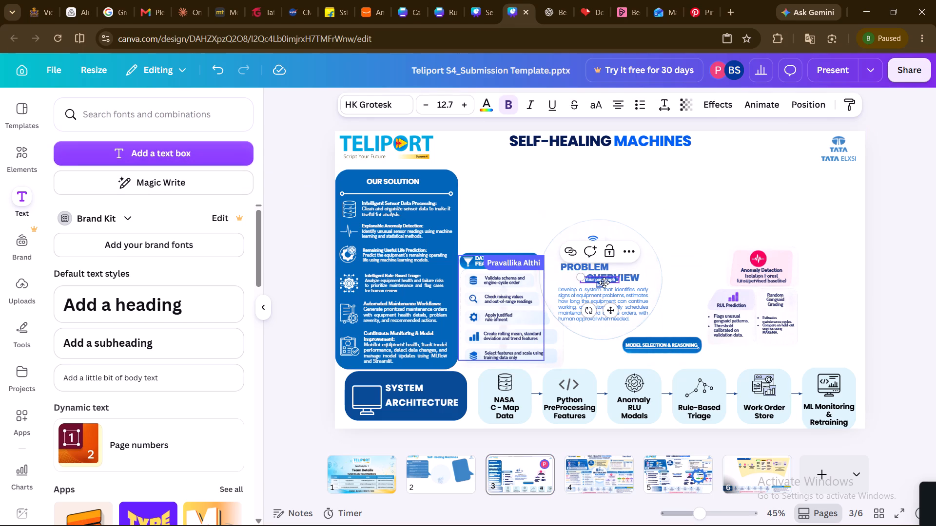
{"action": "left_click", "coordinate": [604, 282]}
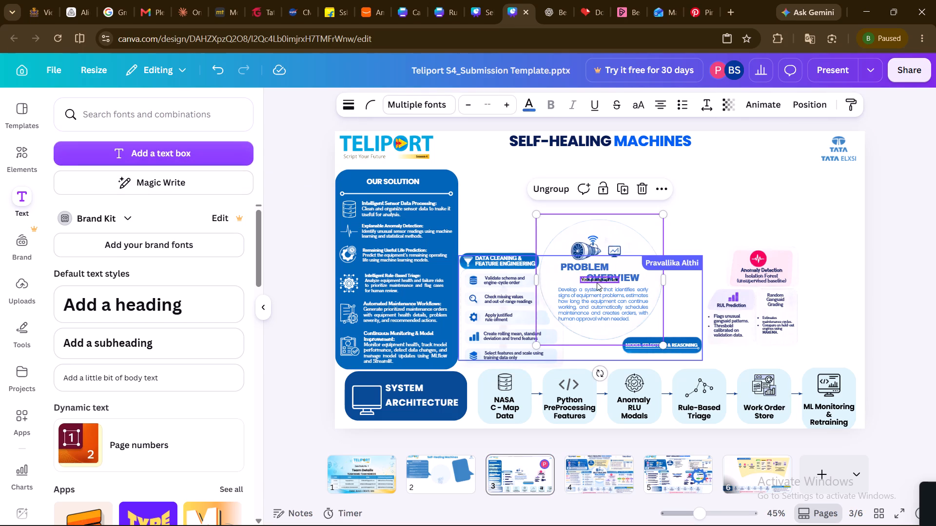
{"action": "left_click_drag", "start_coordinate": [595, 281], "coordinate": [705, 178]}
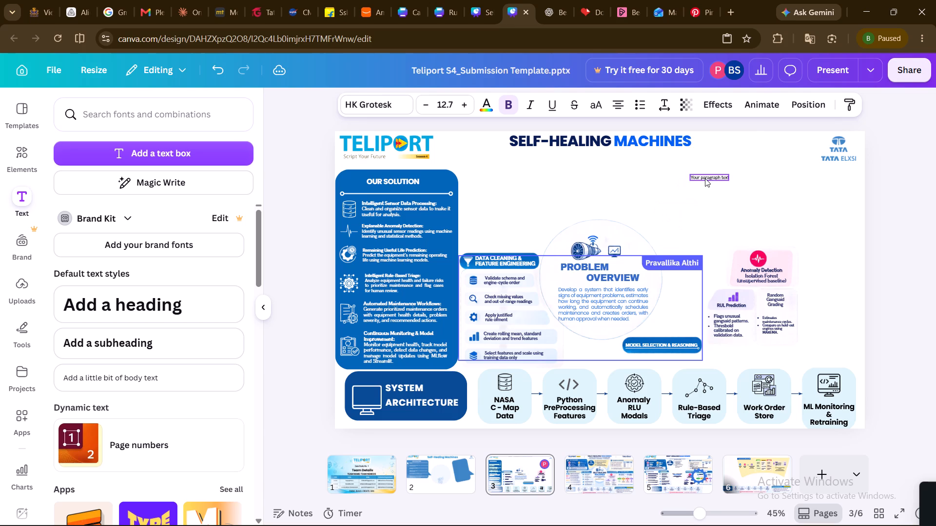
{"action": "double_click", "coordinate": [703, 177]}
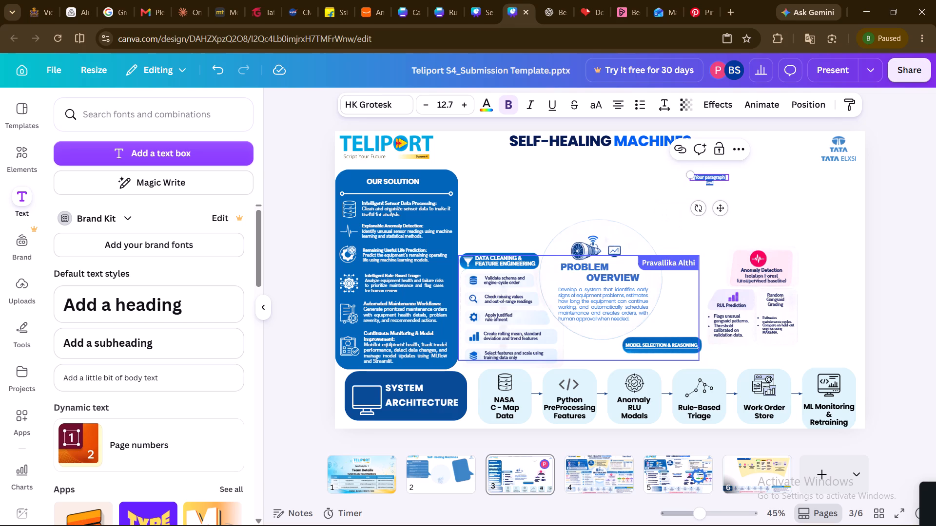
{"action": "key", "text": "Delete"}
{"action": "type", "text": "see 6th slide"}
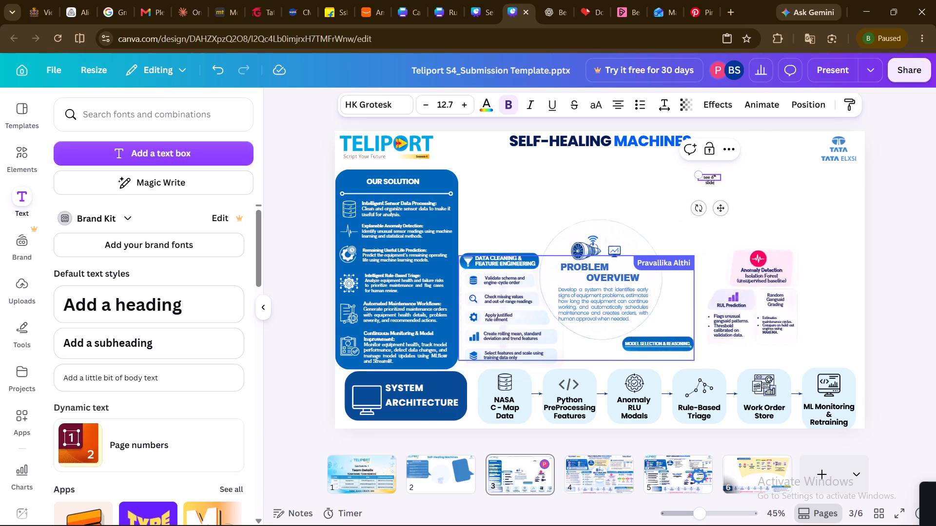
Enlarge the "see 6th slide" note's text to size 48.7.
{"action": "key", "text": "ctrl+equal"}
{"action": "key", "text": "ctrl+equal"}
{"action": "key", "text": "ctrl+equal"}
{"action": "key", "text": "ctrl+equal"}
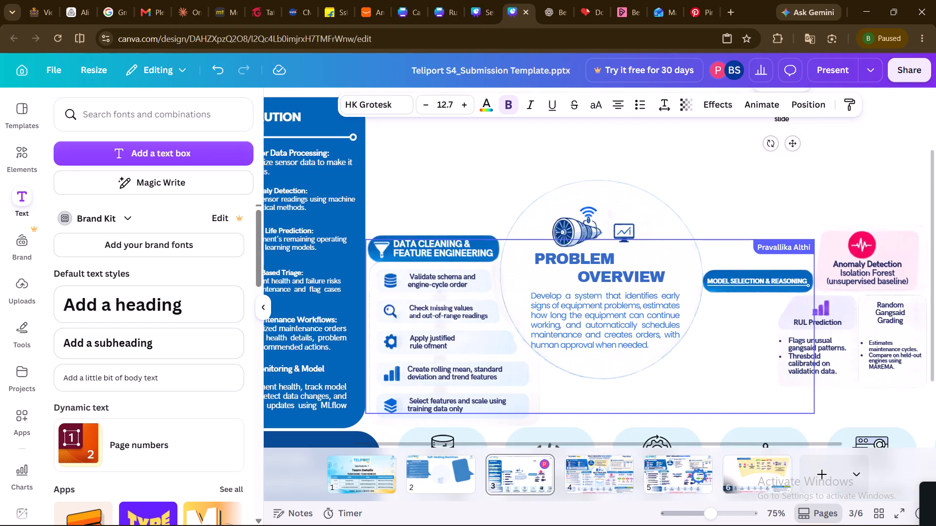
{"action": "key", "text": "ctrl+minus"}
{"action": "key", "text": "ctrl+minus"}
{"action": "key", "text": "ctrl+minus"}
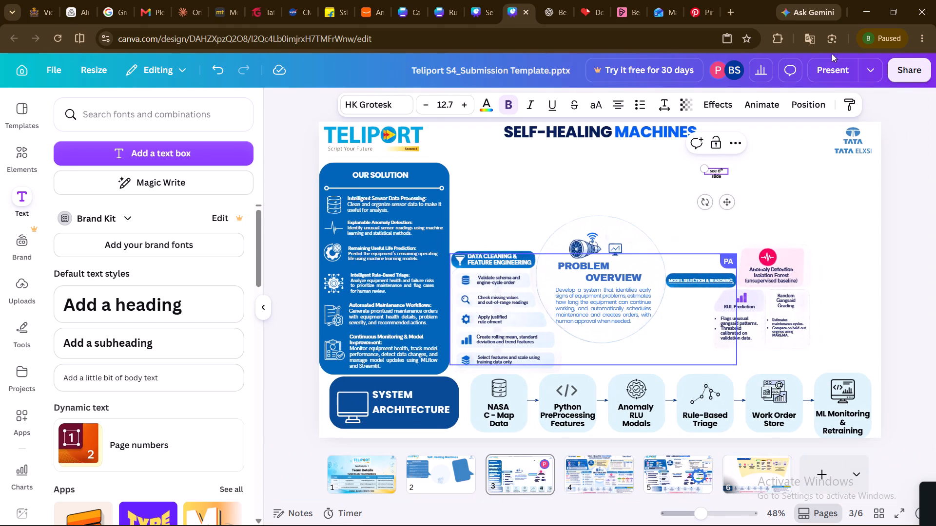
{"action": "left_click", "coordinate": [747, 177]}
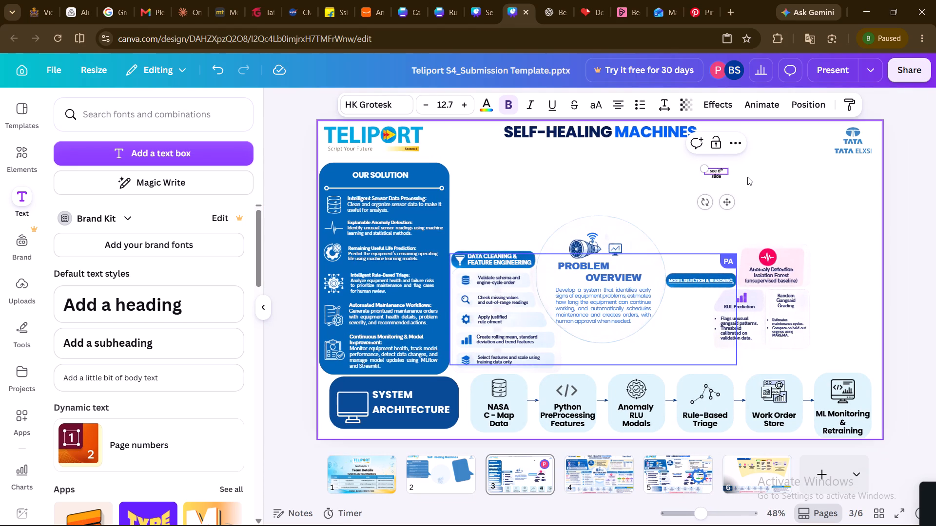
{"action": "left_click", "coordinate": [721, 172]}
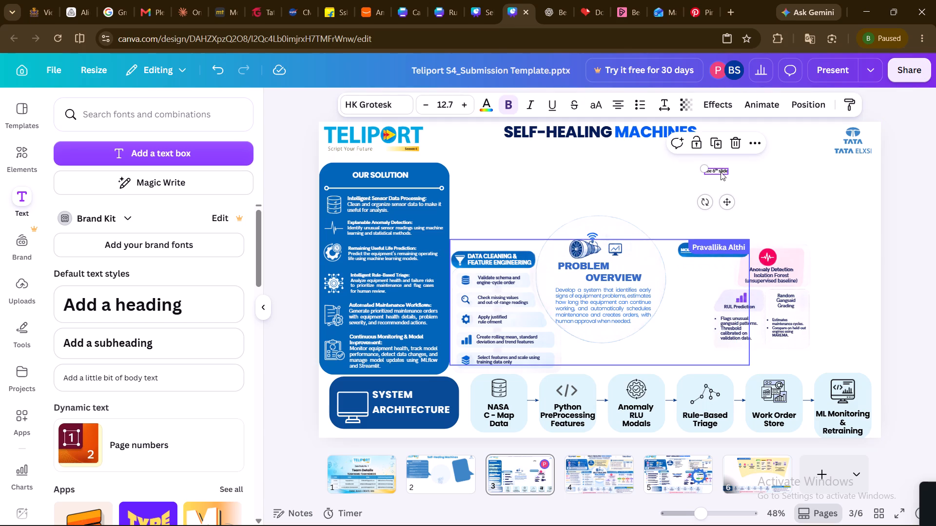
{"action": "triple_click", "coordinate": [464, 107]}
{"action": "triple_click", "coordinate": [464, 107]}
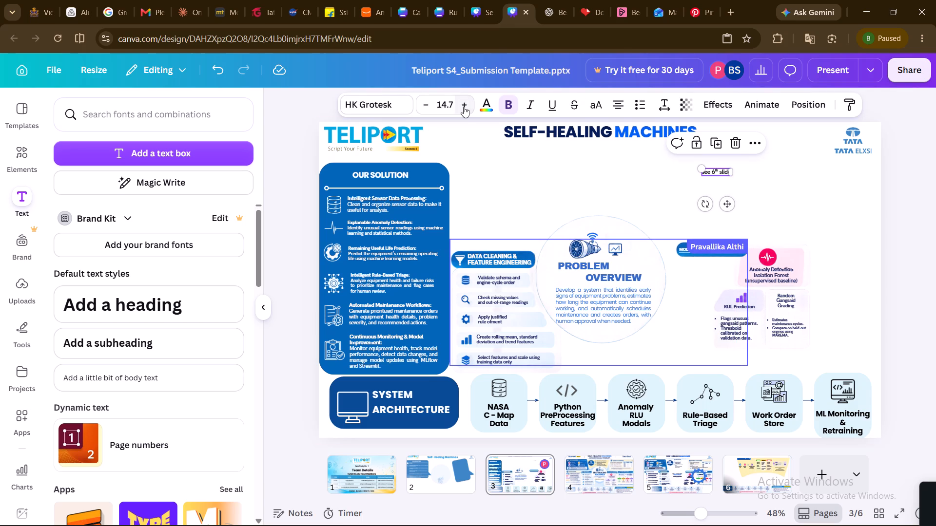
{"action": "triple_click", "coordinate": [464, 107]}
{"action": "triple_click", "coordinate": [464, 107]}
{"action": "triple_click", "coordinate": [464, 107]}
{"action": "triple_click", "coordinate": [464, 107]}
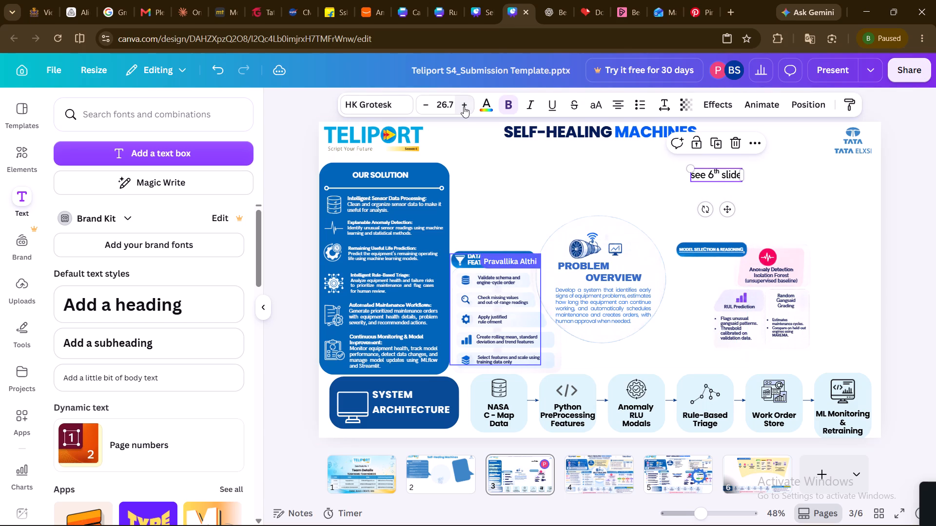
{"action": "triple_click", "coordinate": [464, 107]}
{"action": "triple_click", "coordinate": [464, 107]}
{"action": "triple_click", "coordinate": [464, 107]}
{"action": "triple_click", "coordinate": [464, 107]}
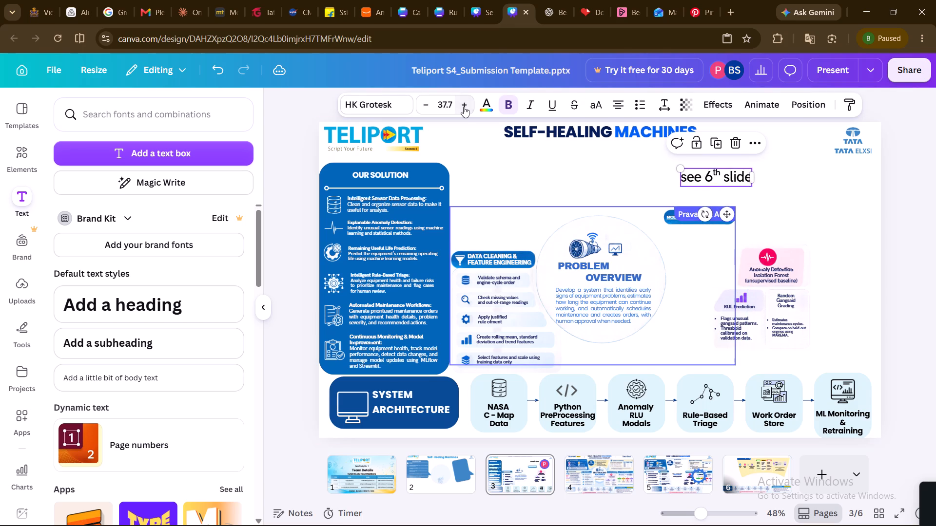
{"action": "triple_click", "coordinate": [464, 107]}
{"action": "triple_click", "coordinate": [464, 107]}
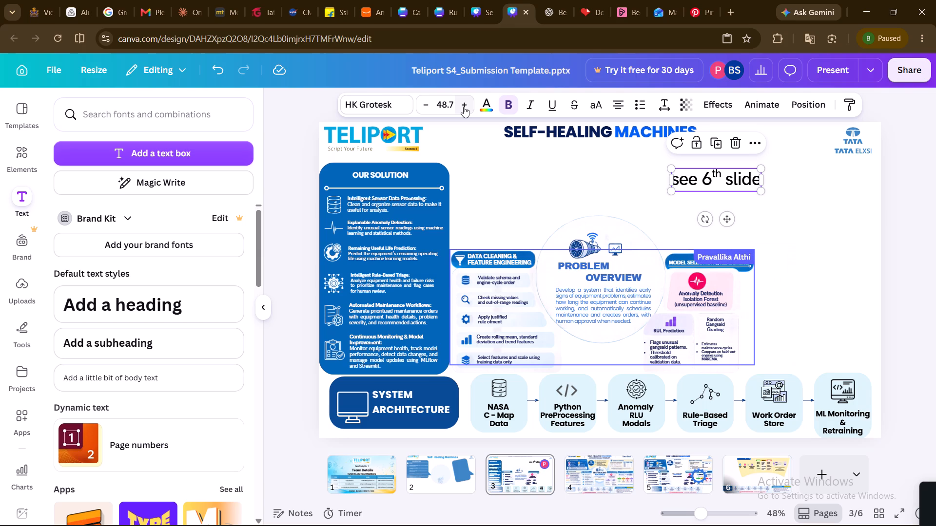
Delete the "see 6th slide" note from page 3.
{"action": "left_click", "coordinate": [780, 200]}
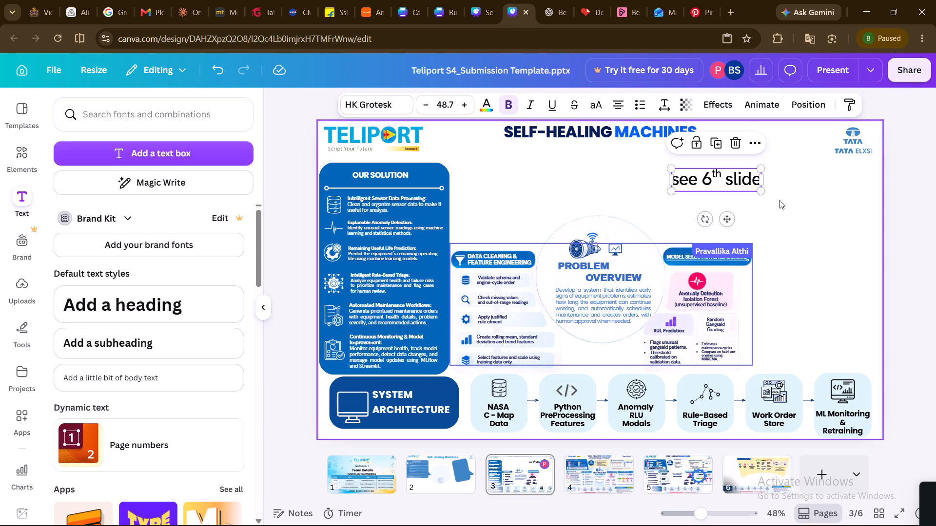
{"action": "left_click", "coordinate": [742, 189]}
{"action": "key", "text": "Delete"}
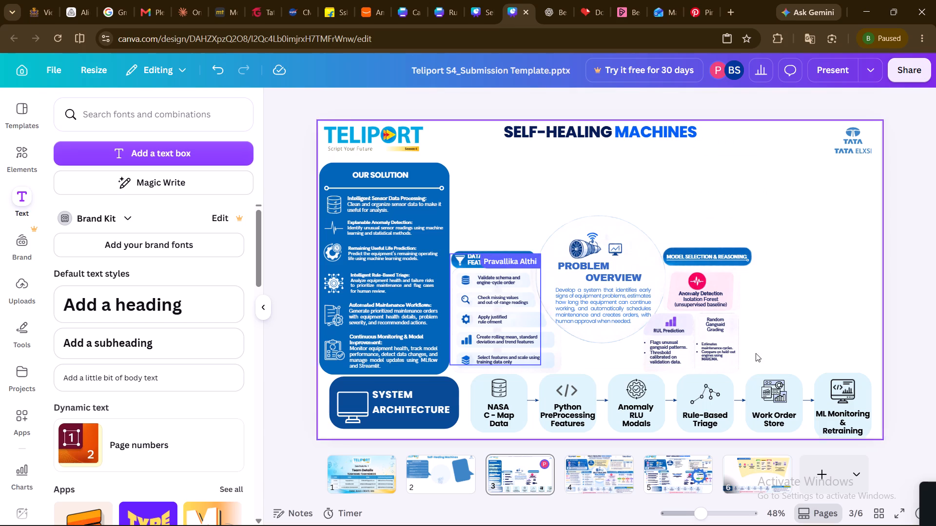
Group the cream banner with all its triage agent logic content on page 6 and move the group onto page 3.
{"action": "left_click", "coordinate": [748, 468]}
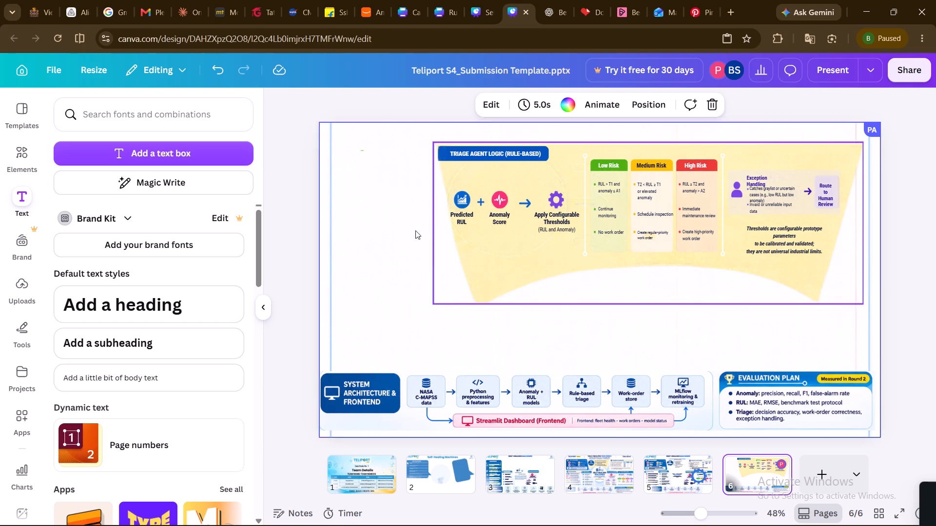
{"action": "left_click_drag", "start_coordinate": [417, 135], "coordinate": [532, 209]}
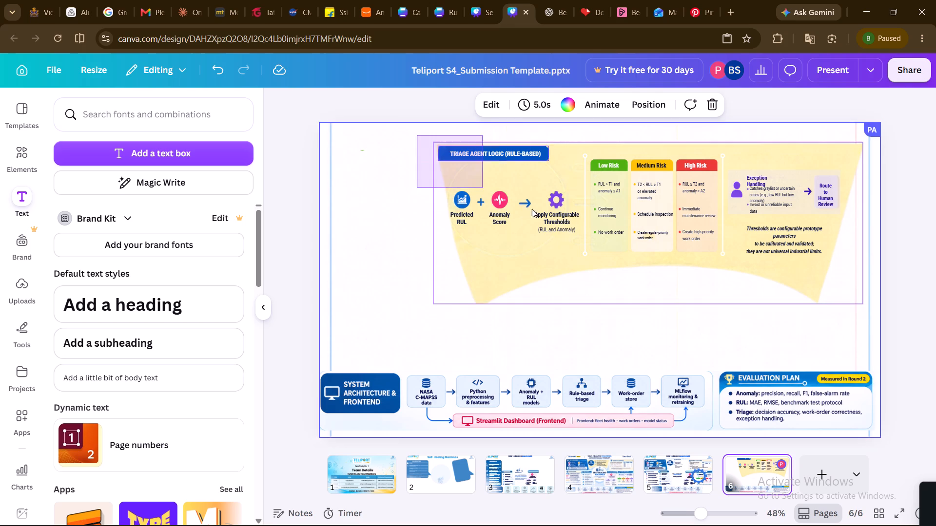
{"action": "left_click_drag", "start_coordinate": [532, 209], "coordinate": [868, 322]}
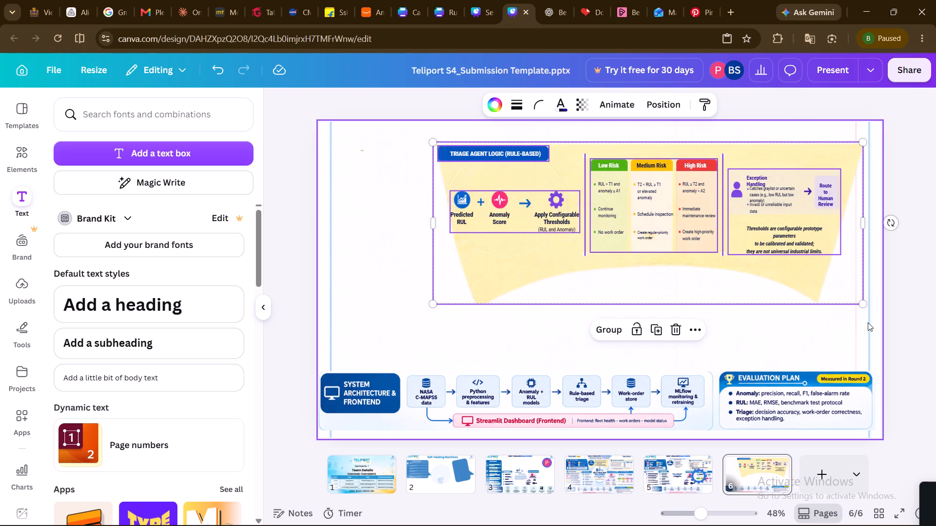
{"action": "left_click", "coordinate": [607, 334]}
{"action": "left_click_drag", "start_coordinate": [586, 251], "coordinate": [521, 480]}
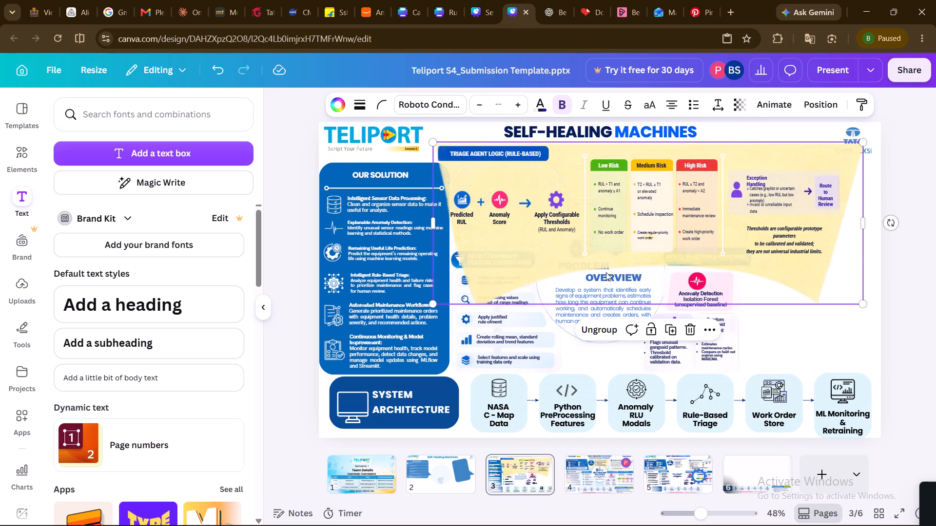
Shrink the triage banner group proportionally and place it between the Self-Healing Machines title and the Problem Overview circle.
{"action": "left_click_drag", "start_coordinate": [865, 303], "coordinate": [818, 280]}
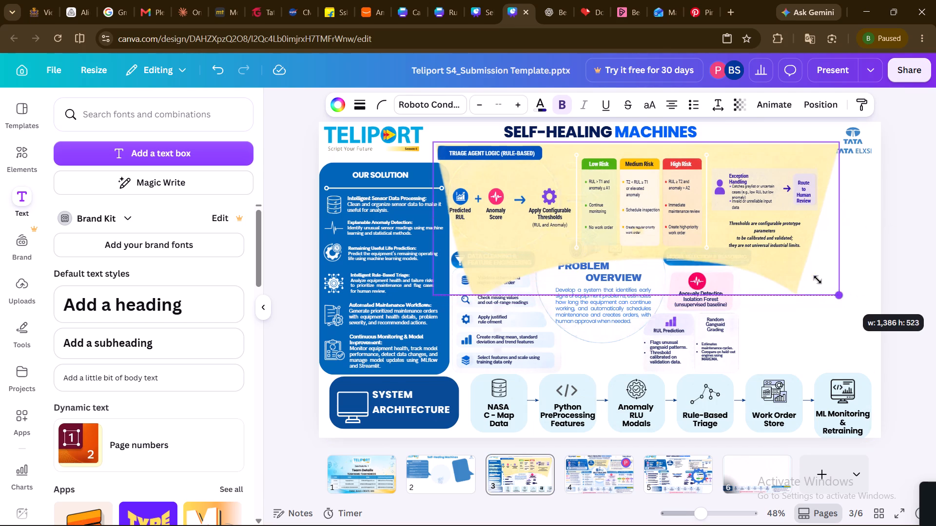
{"action": "left_click_drag", "start_coordinate": [818, 280], "coordinate": [733, 238]}
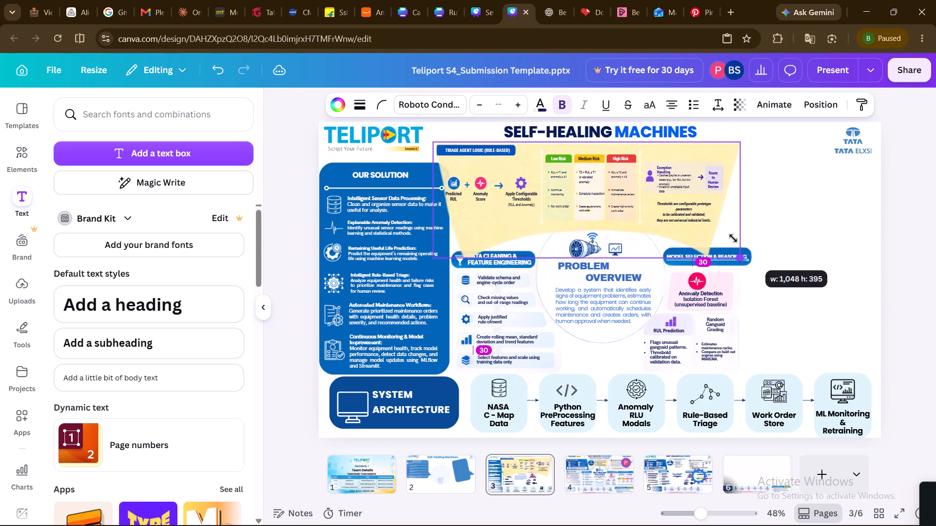
{"action": "left_click_drag", "start_coordinate": [733, 238], "coordinate": [732, 238]}
{"action": "left_click_drag", "start_coordinate": [611, 208], "coordinate": [627, 206]}
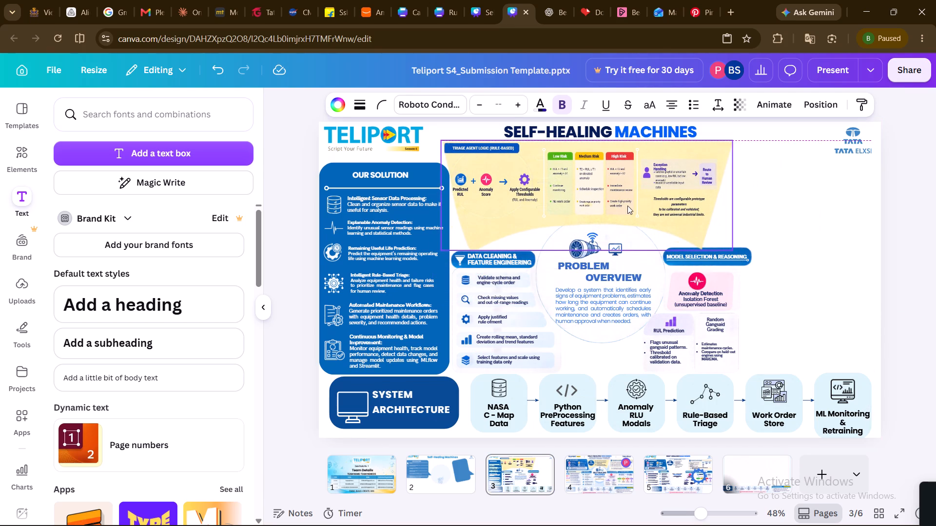
{"action": "left_click_drag", "start_coordinate": [740, 249], "coordinate": [723, 240]}
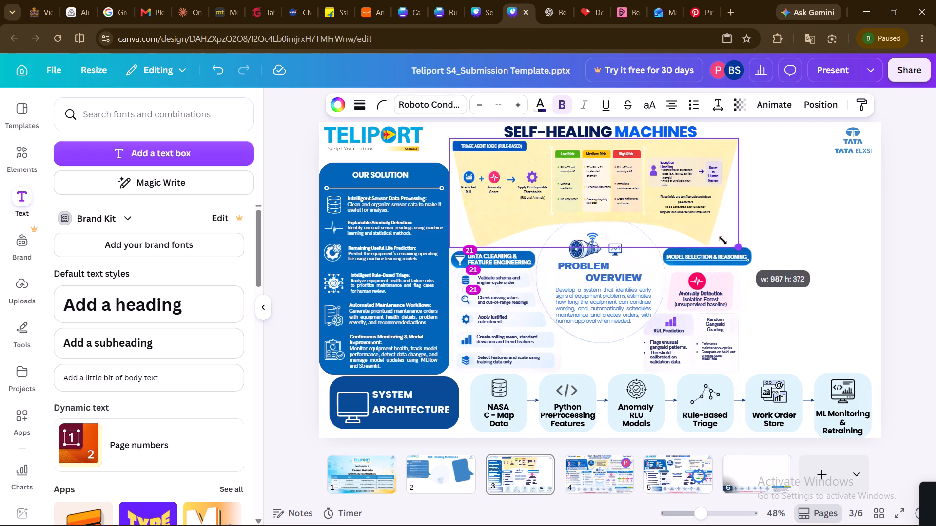
{"action": "left_click_drag", "start_coordinate": [723, 240], "coordinate": [702, 231]}
{"action": "left_click_drag", "start_coordinate": [562, 185], "coordinate": [572, 188]}
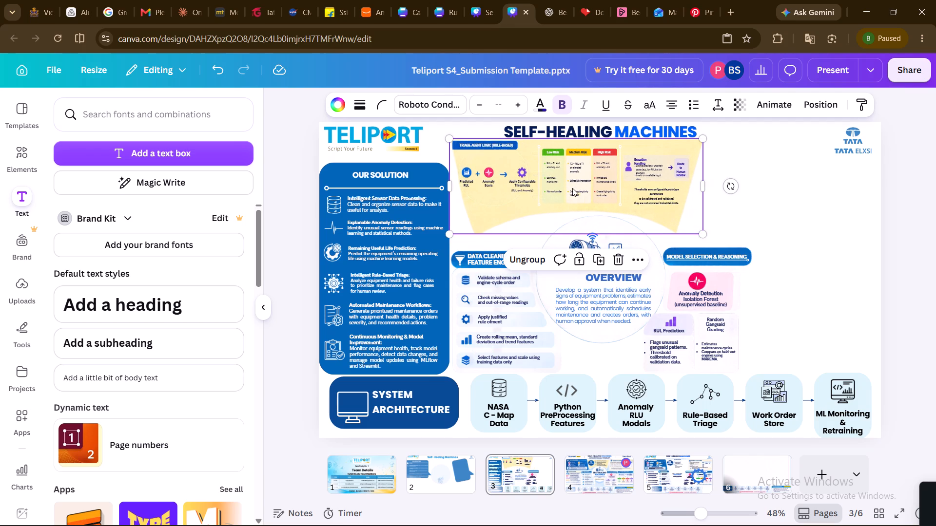
{"action": "left_click_drag", "start_coordinate": [572, 188], "coordinate": [585, 189]}
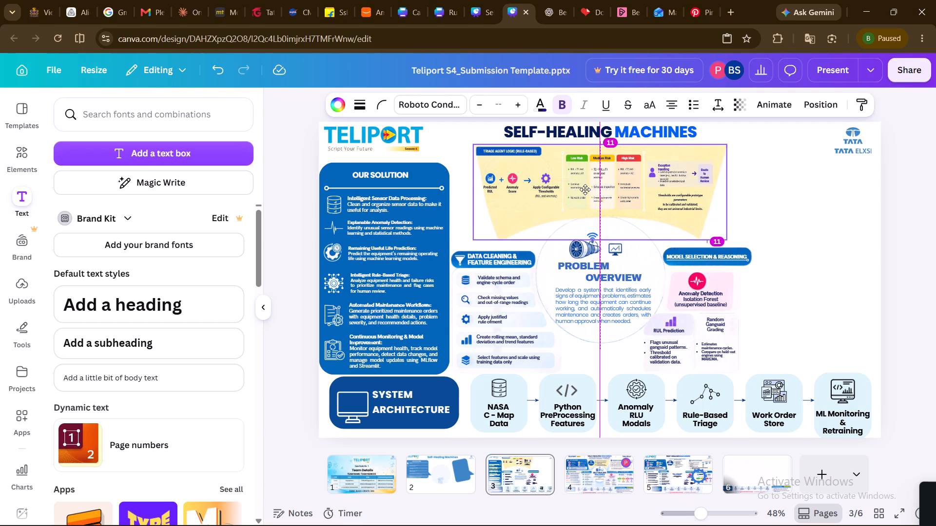
{"action": "left_click_drag", "start_coordinate": [585, 189], "coordinate": [583, 189]}
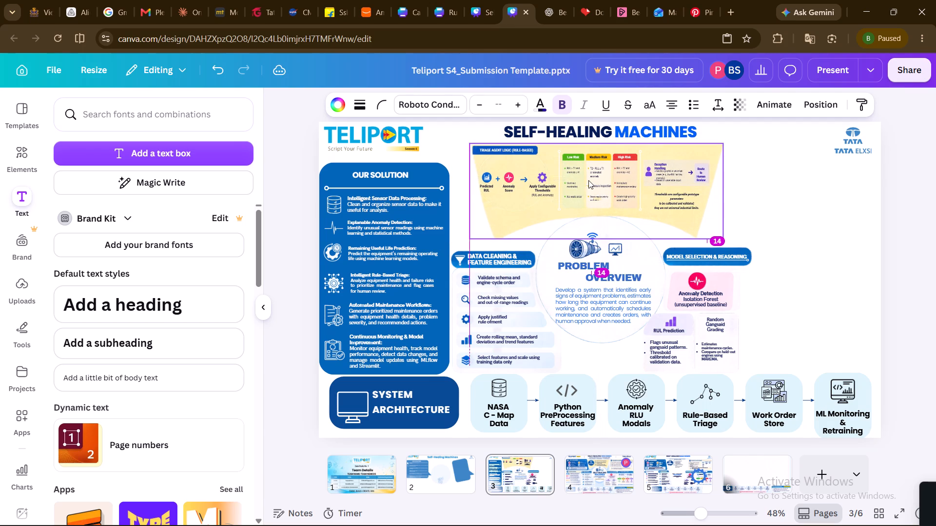
{"action": "left_click", "coordinate": [595, 180]}
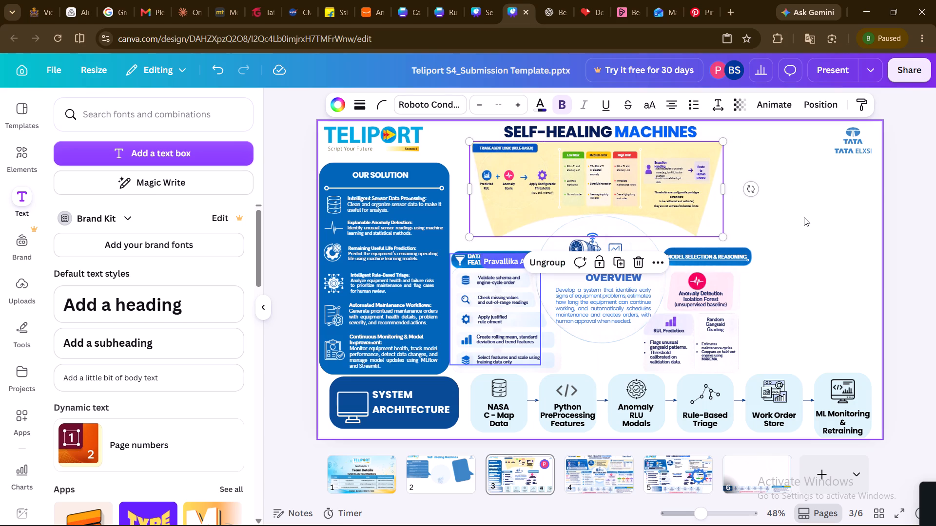
{"action": "left_click", "coordinate": [804, 217]}
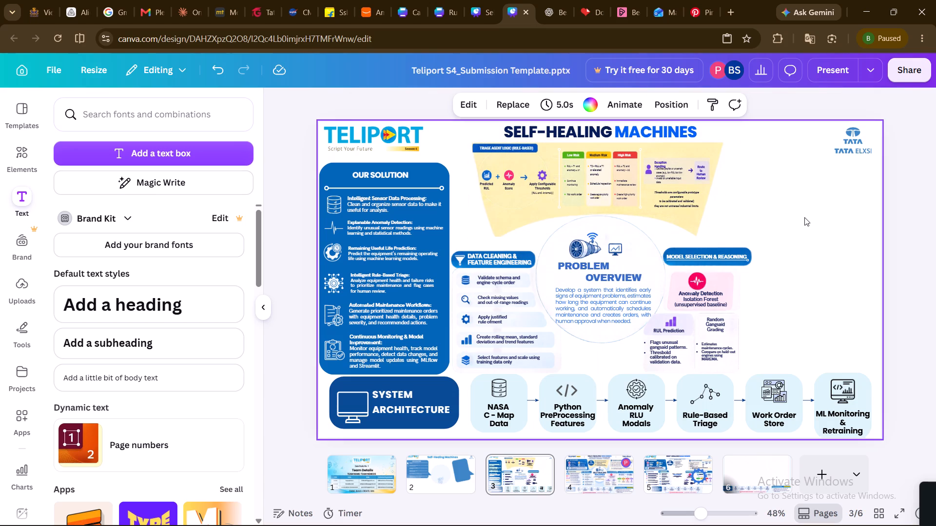
Preview page 3 in full-screen presentation mode to check the triage banner's placement in the layout.
{"action": "left_click", "coordinate": [821, 80]}
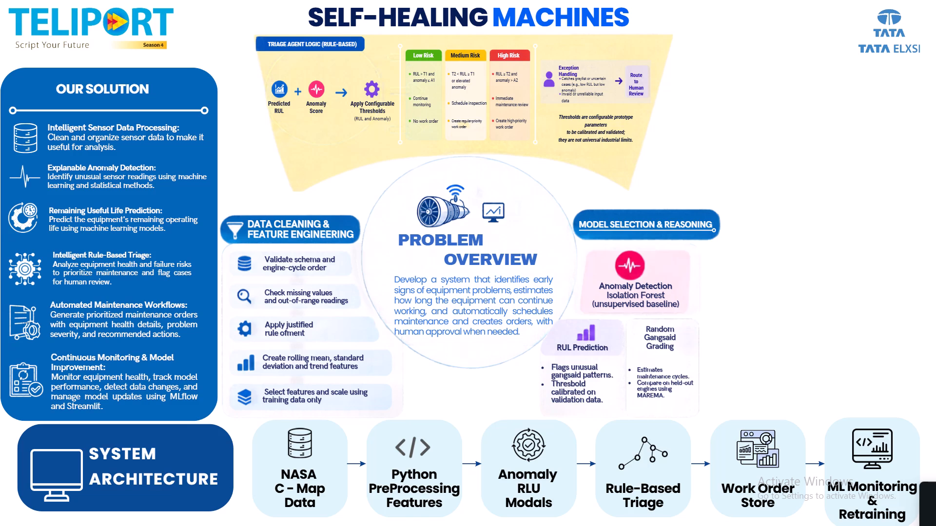
{"action": "key", "text": "Escape"}
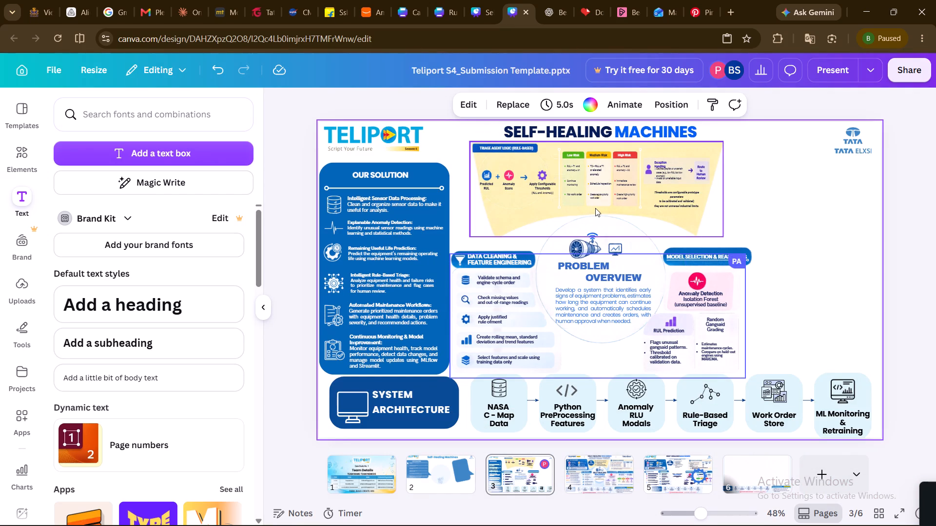
{"action": "left_click", "coordinate": [511, 191]}
{"action": "left_click", "coordinate": [828, 65]}
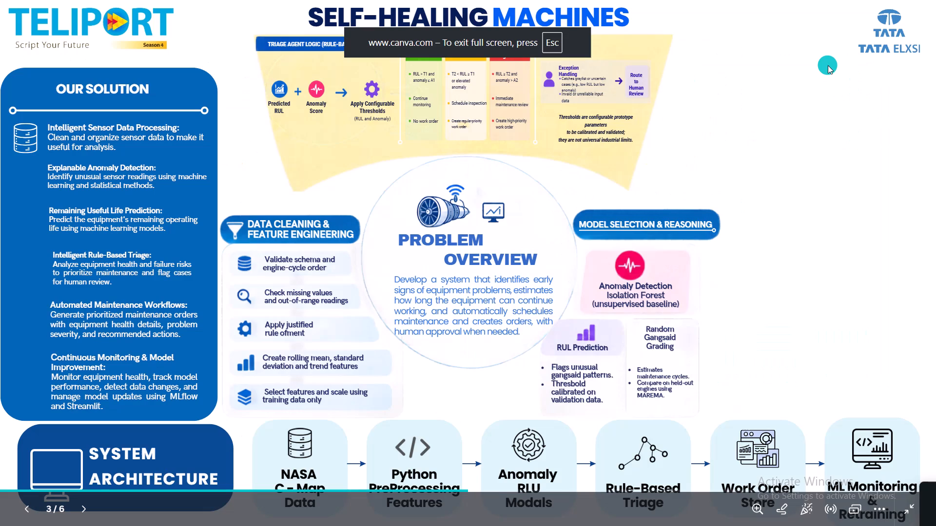
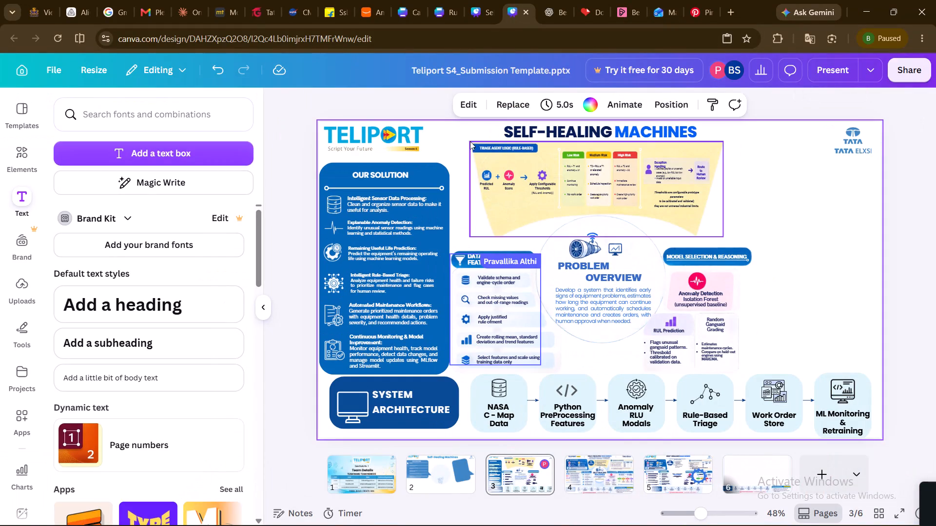
Move the triage agent logic banner group from page 3 back to the upper part of page 6.
{"action": "left_click_drag", "start_coordinate": [484, 156], "coordinate": [720, 444]}
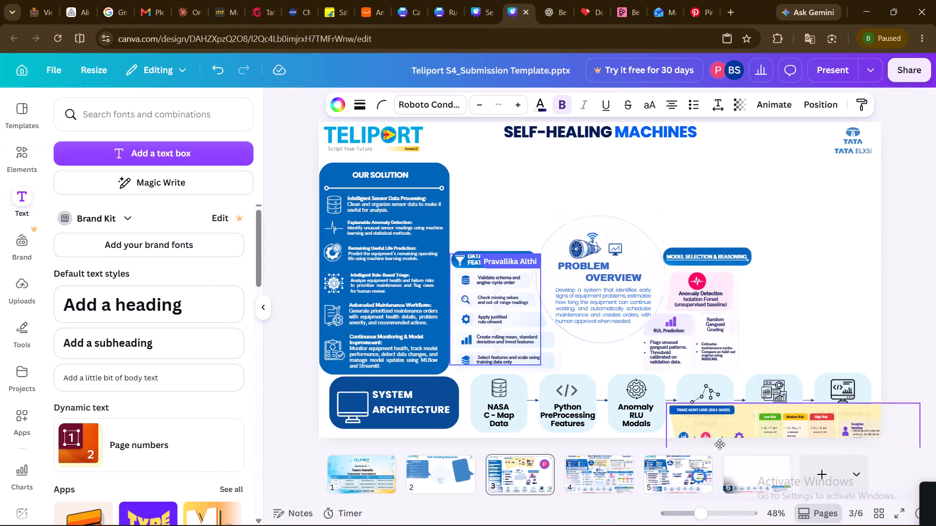
{"action": "left_click_drag", "start_coordinate": [720, 444], "coordinate": [742, 467]}
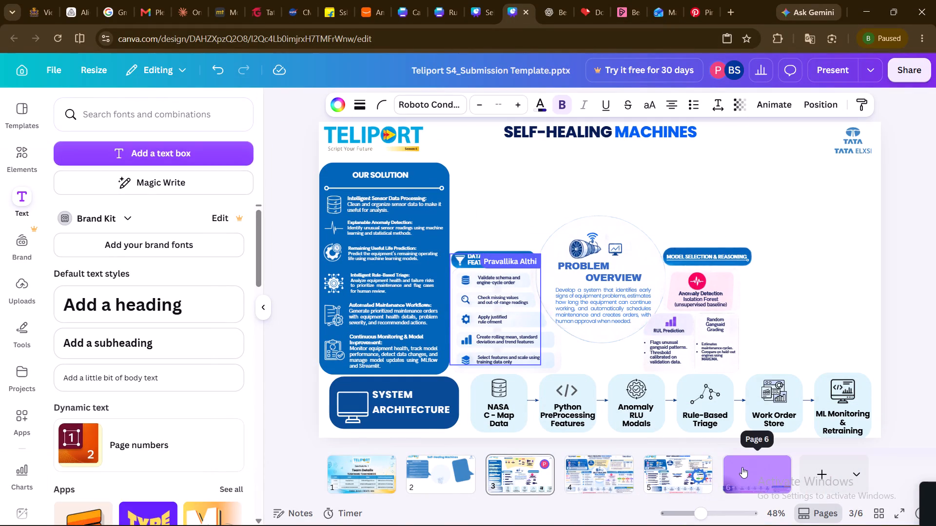
{"action": "left_click_drag", "start_coordinate": [742, 467], "coordinate": [650, 371]}
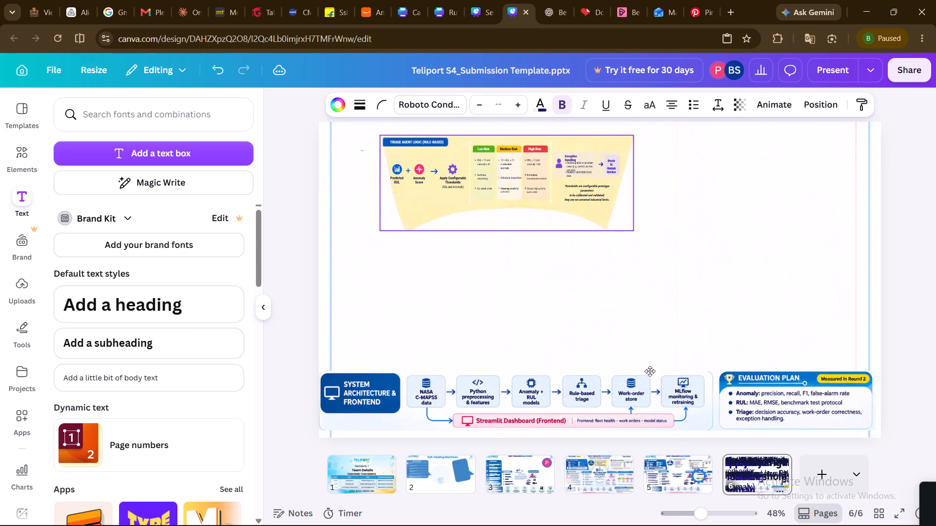
Enlarge the triage banner group proportionally until it spans most of page 6's width above the System Architecture & Frontend row.
{"action": "left_click_drag", "start_coordinate": [636, 234], "coordinate": [673, 264]}
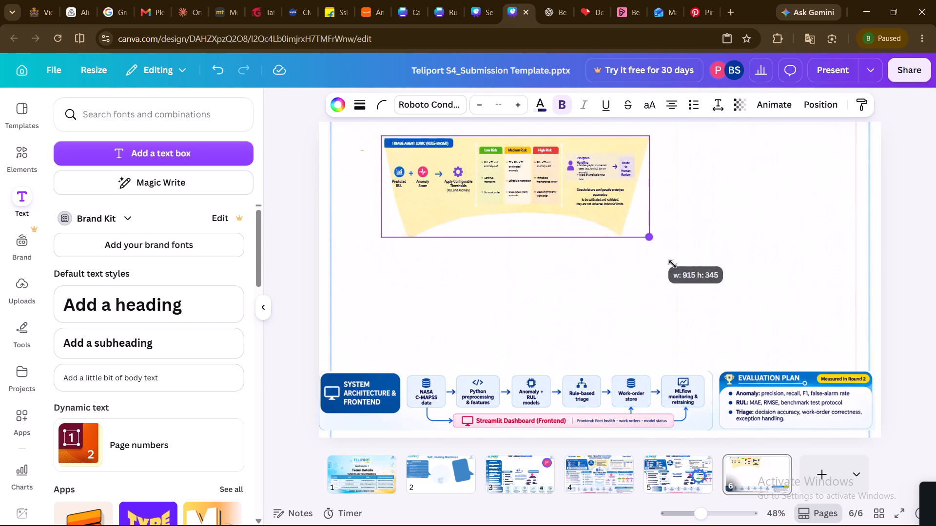
{"action": "left_click_drag", "start_coordinate": [673, 264], "coordinate": [825, 368]}
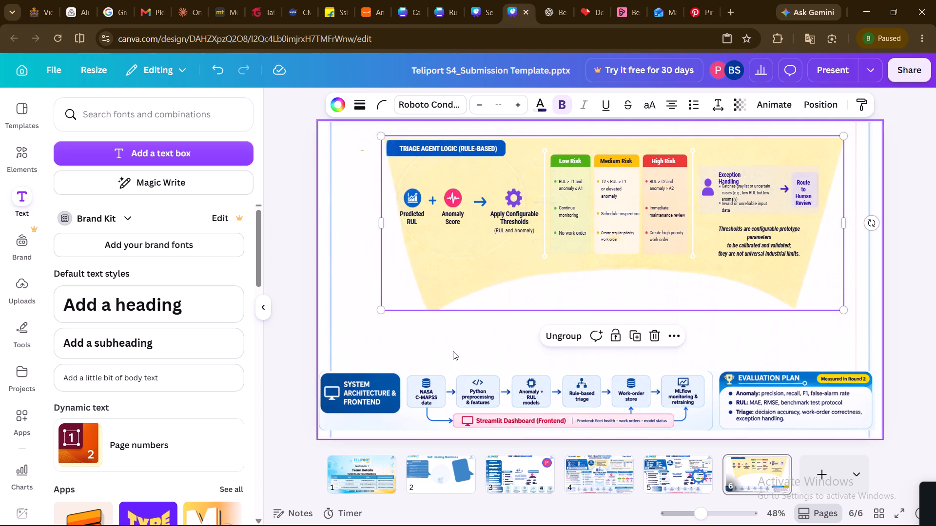
{"action": "left_click_drag", "start_coordinate": [378, 310], "coordinate": [363, 309]}
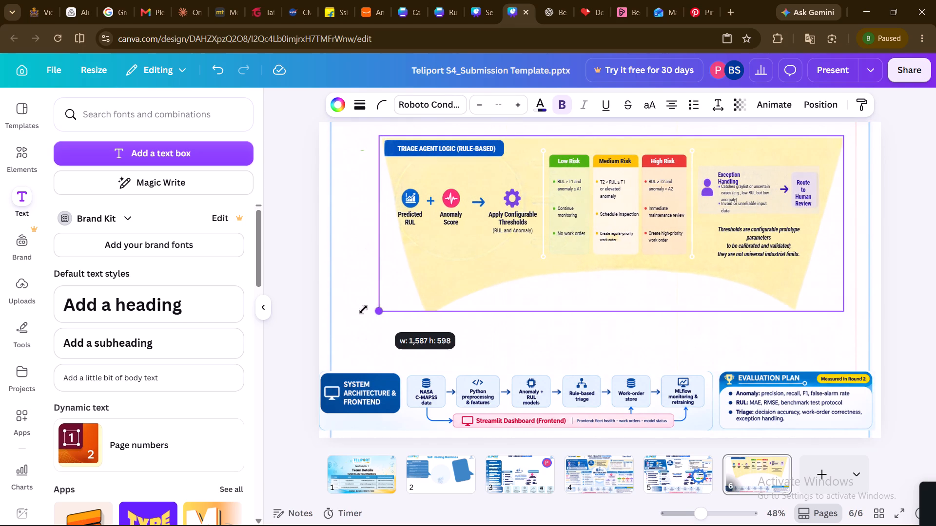
{"action": "left_click_drag", "start_coordinate": [363, 309], "coordinate": [353, 310]}
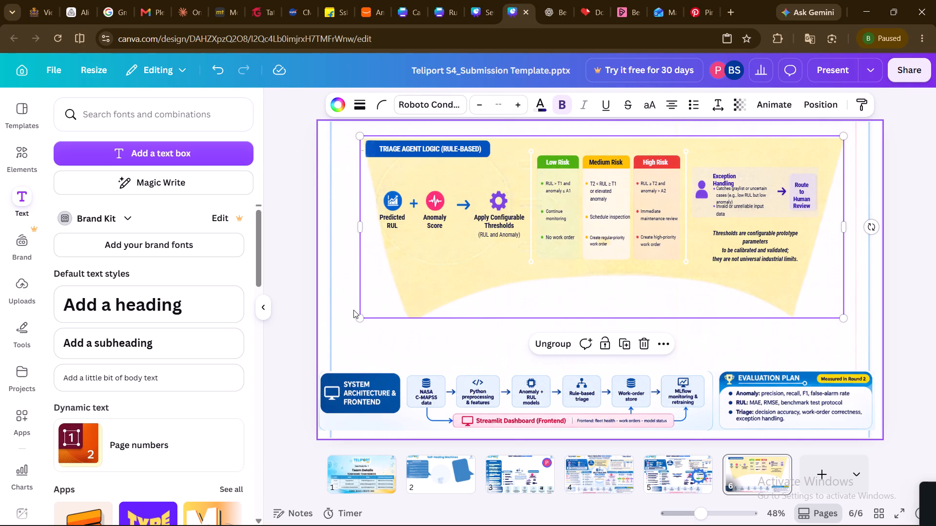
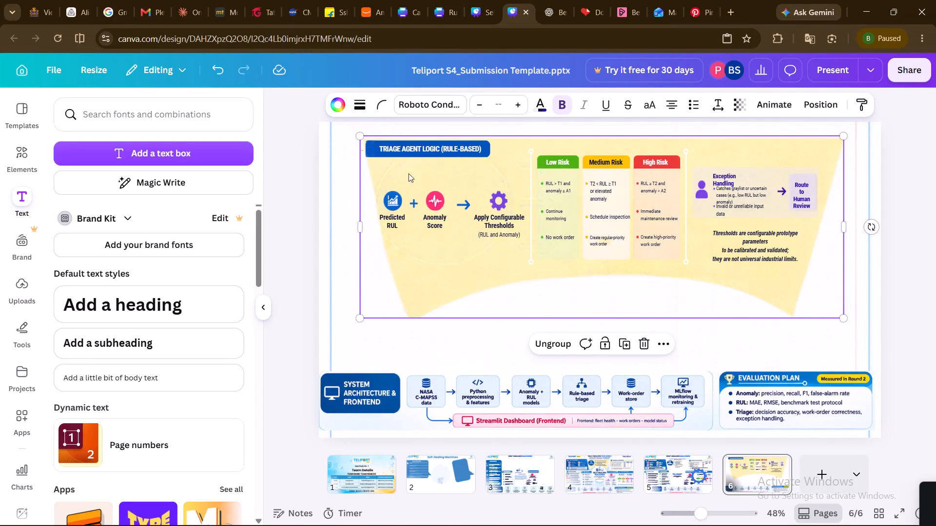
Ungroup the triage agent logic banner on page 6.
{"action": "left_click", "coordinate": [556, 351]}
{"action": "left_click", "coordinate": [475, 359]}
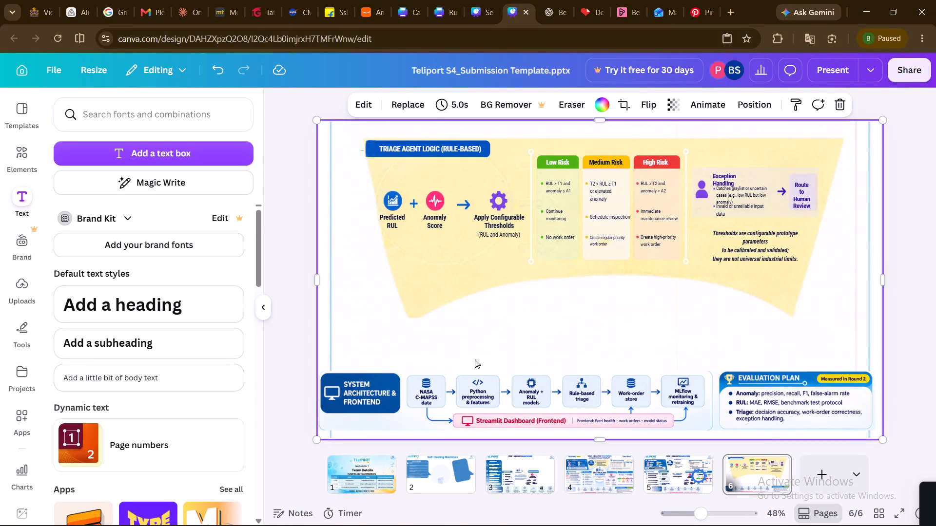
Check the font of the Predicted RUL label on page 6 and of the Problem Overview paragraph and heading on page 3.
{"action": "left_click", "coordinate": [392, 219]}
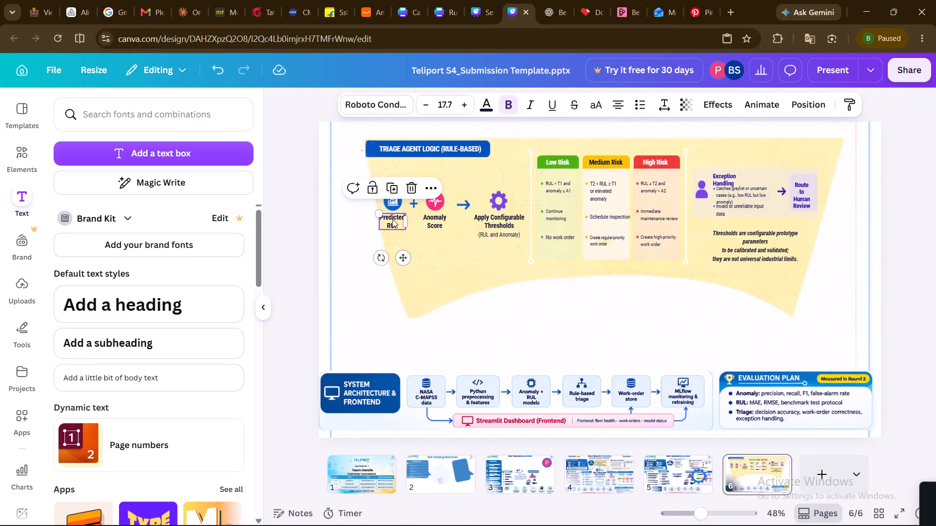
{"action": "left_click", "coordinate": [377, 107]}
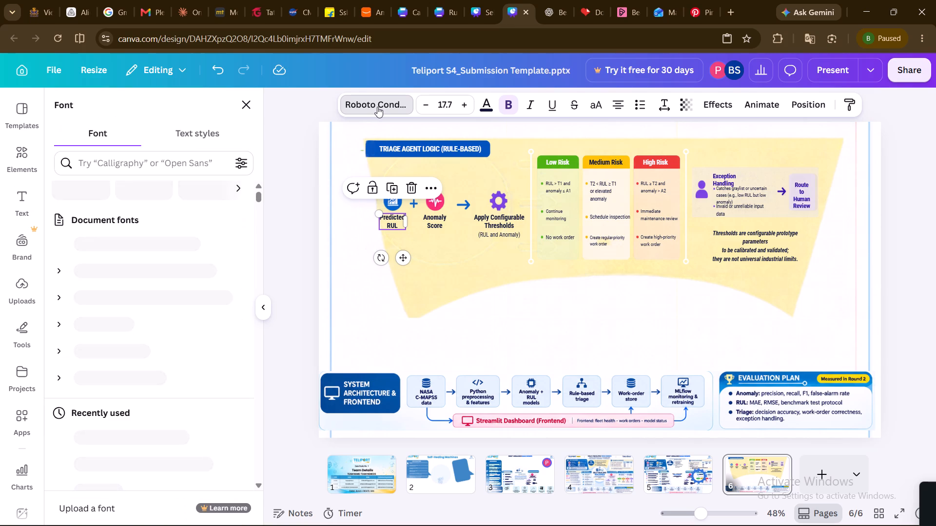
{"action": "left_click", "coordinate": [525, 465]}
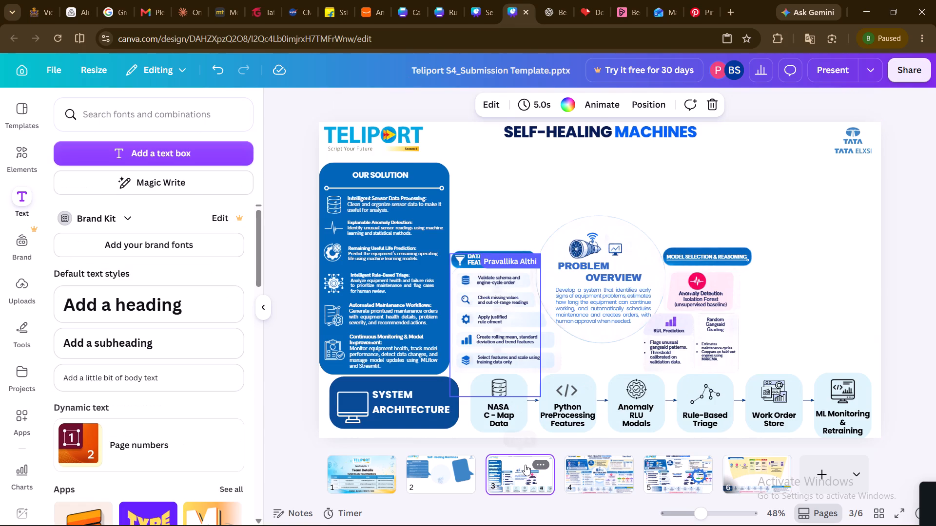
{"action": "left_click", "coordinate": [597, 307]}
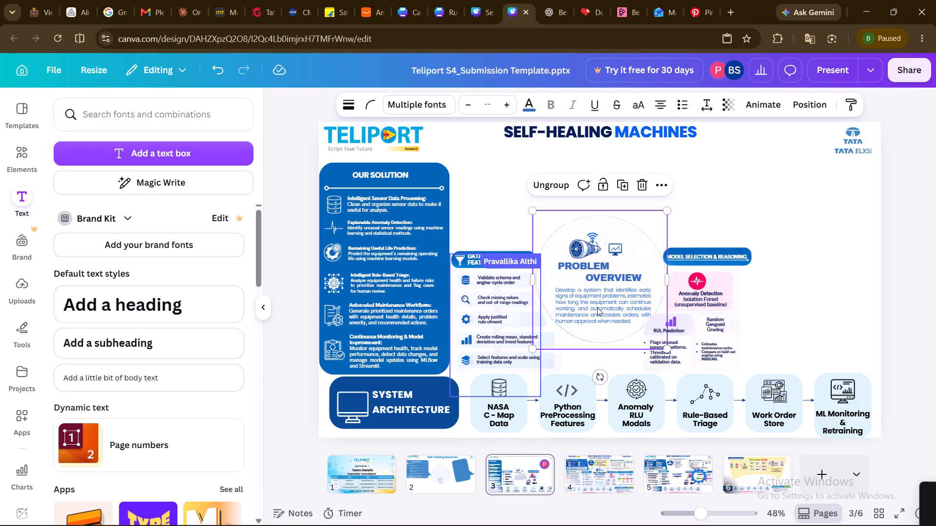
{"action": "double_click", "coordinate": [597, 307]}
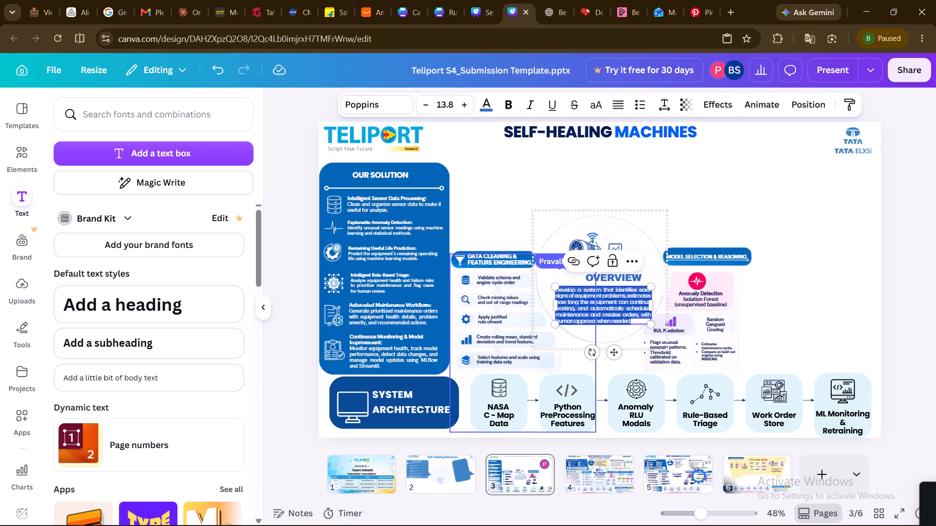
{"action": "double_click", "coordinate": [607, 274]}
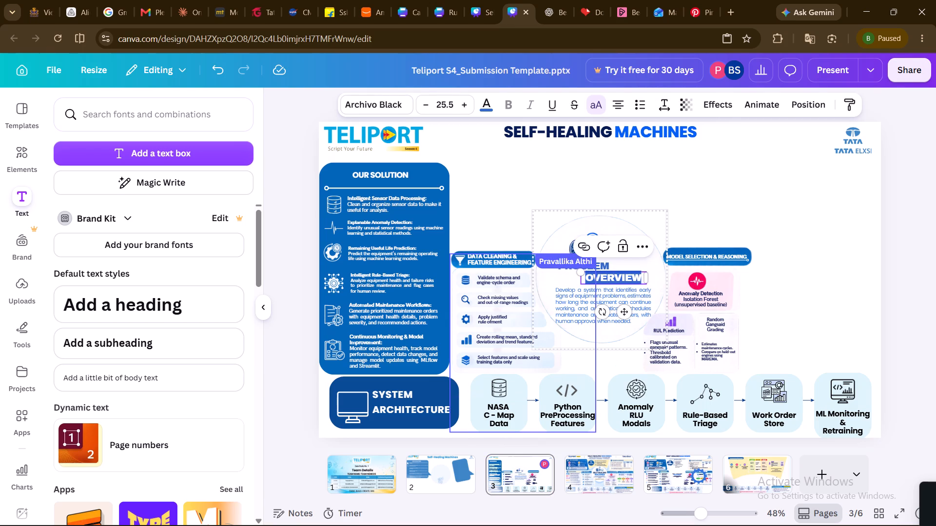
{"action": "left_click", "coordinate": [781, 169]}
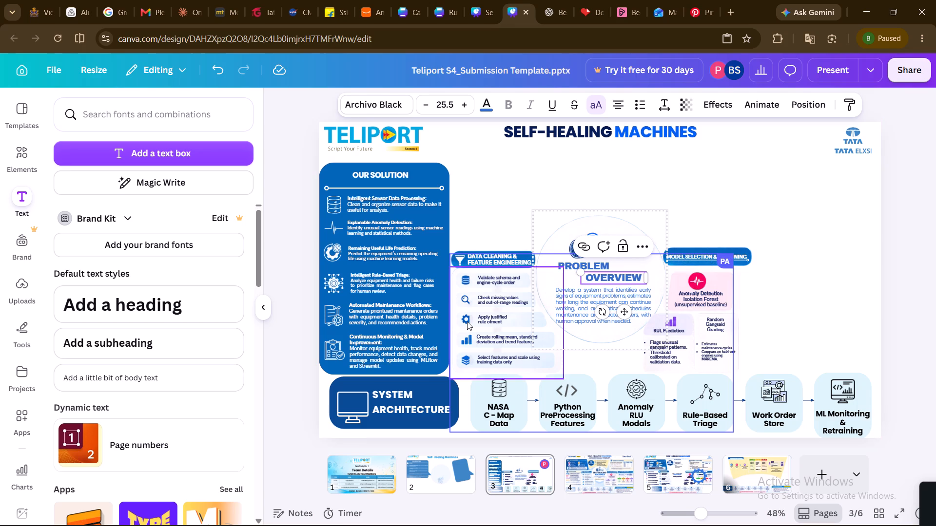
Set the Problem Overview paragraph on page 3 to the Archivo Black font.
{"action": "left_click", "coordinate": [575, 299]}
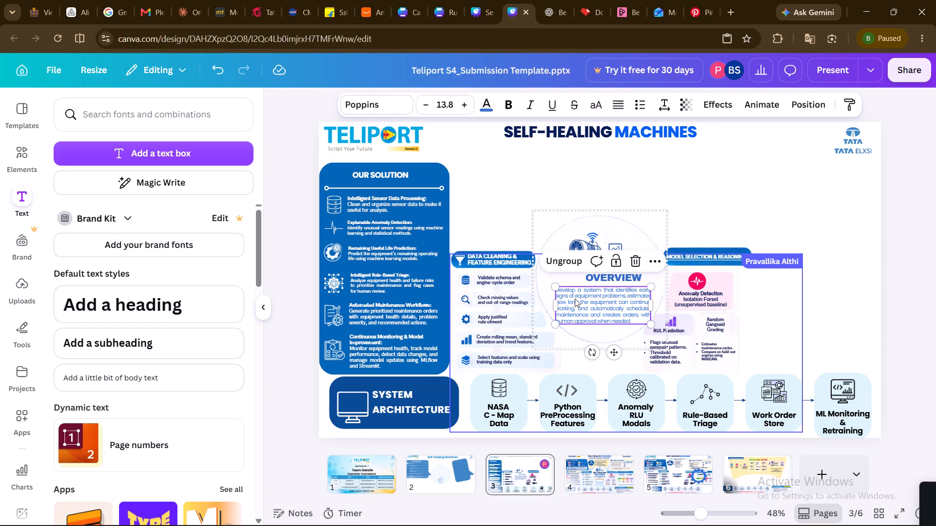
{"action": "left_click", "coordinate": [366, 105]}
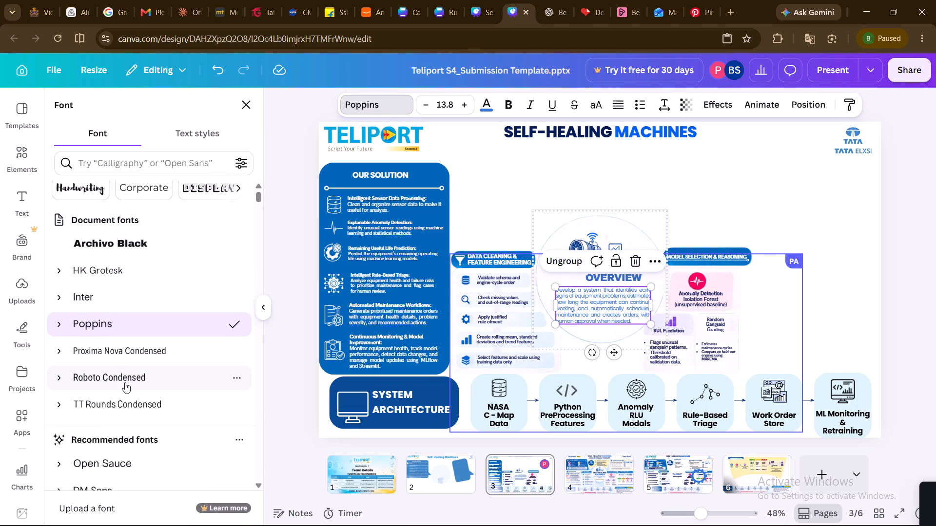
{"action": "left_click", "coordinate": [123, 244]}
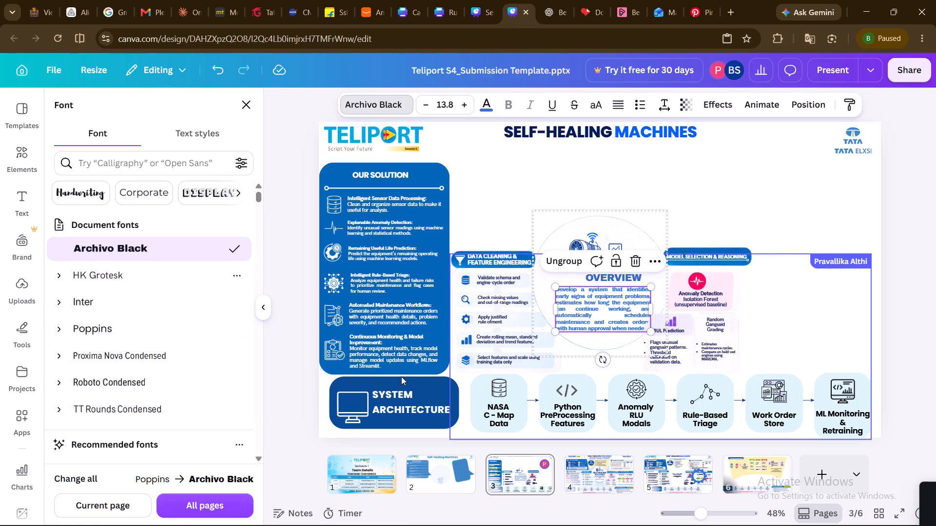
Widen the Problem Overview paragraph's text box to nearly the far edge of its circle so the text wraps in fewer lines.
{"action": "left_click_drag", "start_coordinate": [652, 309], "coordinate": [644, 310]}
{"action": "left_click_drag", "start_coordinate": [644, 310], "coordinate": [661, 303]}
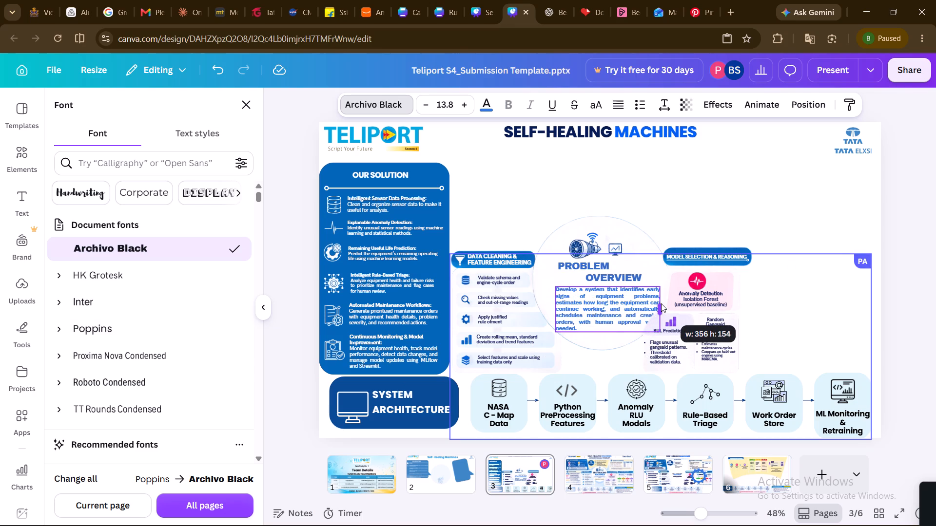
{"action": "left_click_drag", "start_coordinate": [661, 303], "coordinate": [648, 305]}
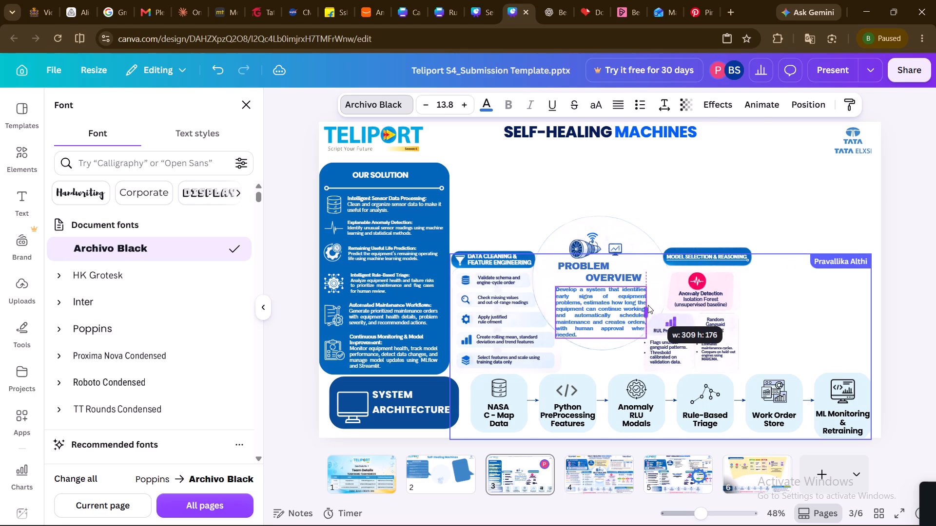
{"action": "left_click_drag", "start_coordinate": [648, 305], "coordinate": [643, 305]}
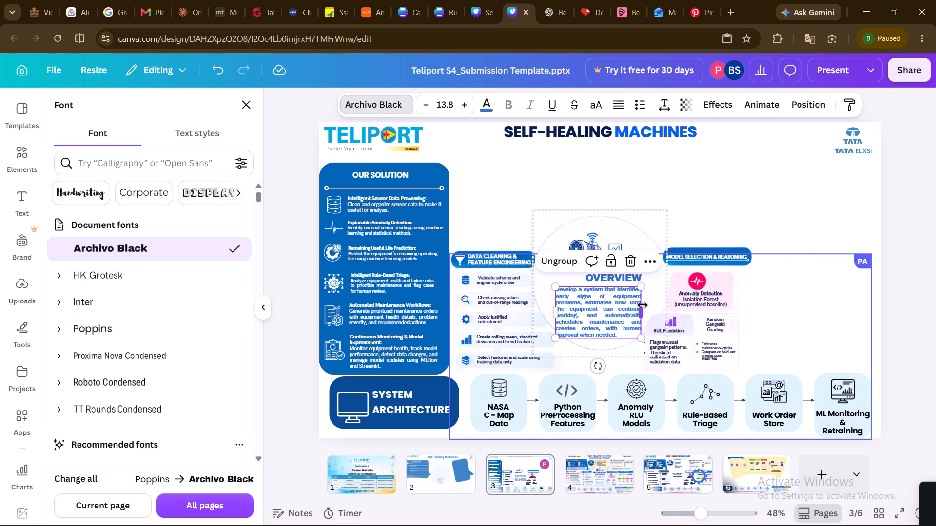
{"action": "left_click_drag", "start_coordinate": [643, 305], "coordinate": [638, 297]}
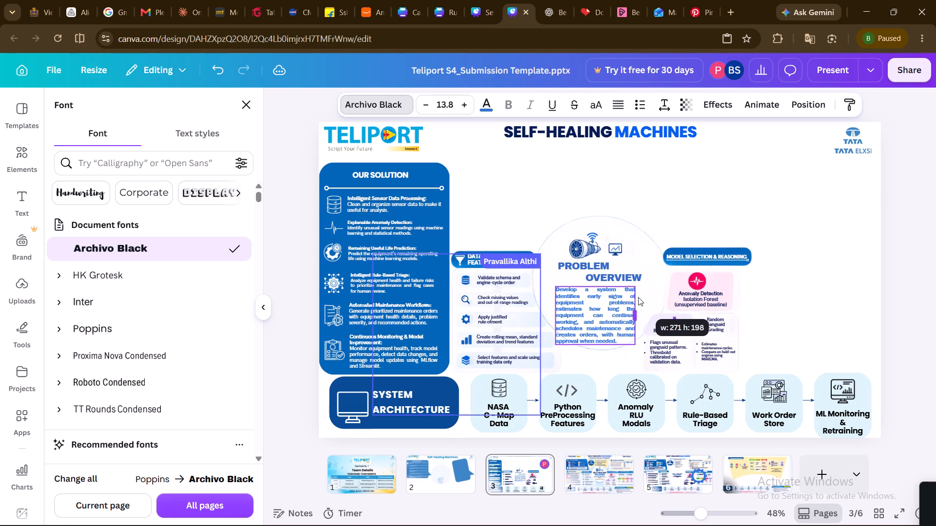
{"action": "left_click_drag", "start_coordinate": [638, 297], "coordinate": [654, 295]}
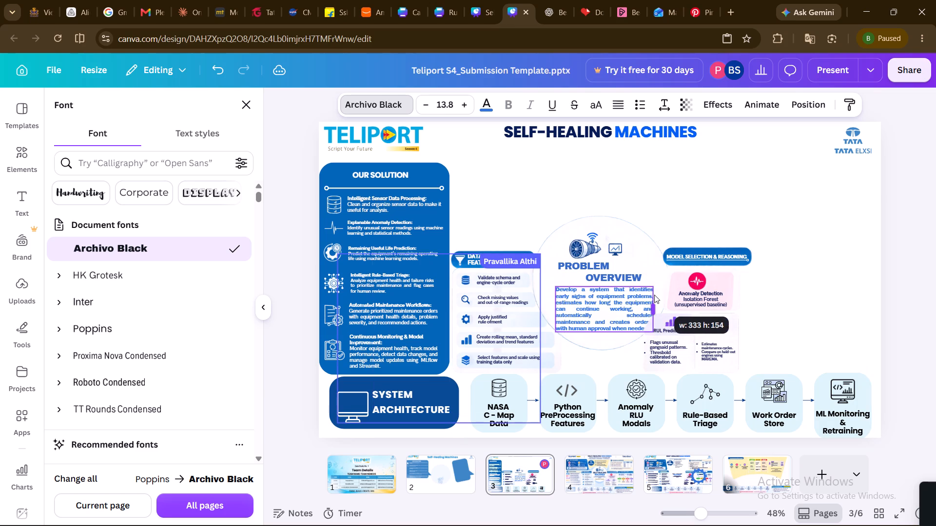
{"action": "left_click_drag", "start_coordinate": [654, 295], "coordinate": [662, 291]}
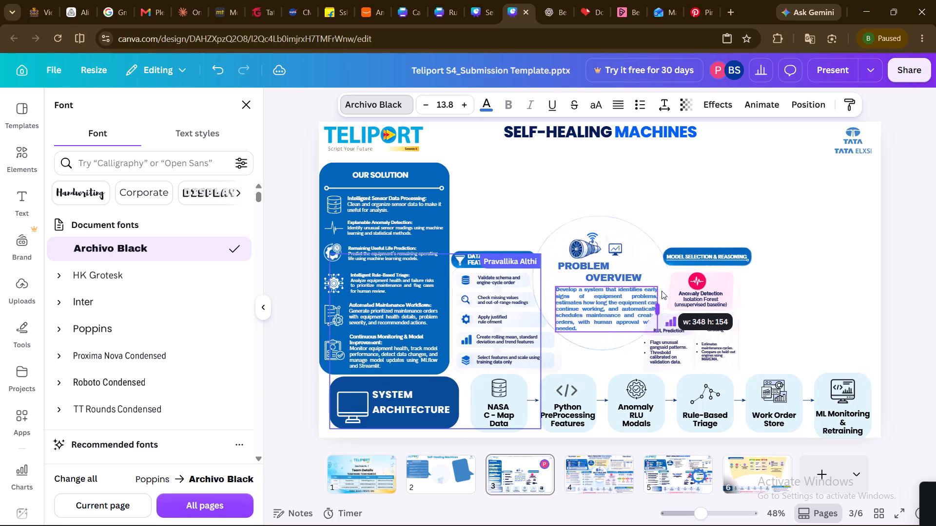
{"action": "left_click_drag", "start_coordinate": [662, 291], "coordinate": [663, 291]}
{"action": "left_click", "coordinate": [799, 282]}
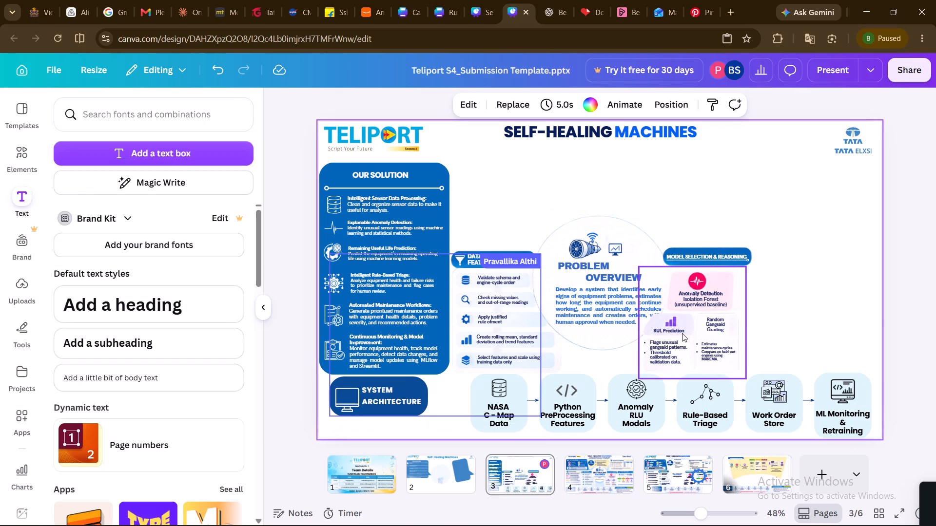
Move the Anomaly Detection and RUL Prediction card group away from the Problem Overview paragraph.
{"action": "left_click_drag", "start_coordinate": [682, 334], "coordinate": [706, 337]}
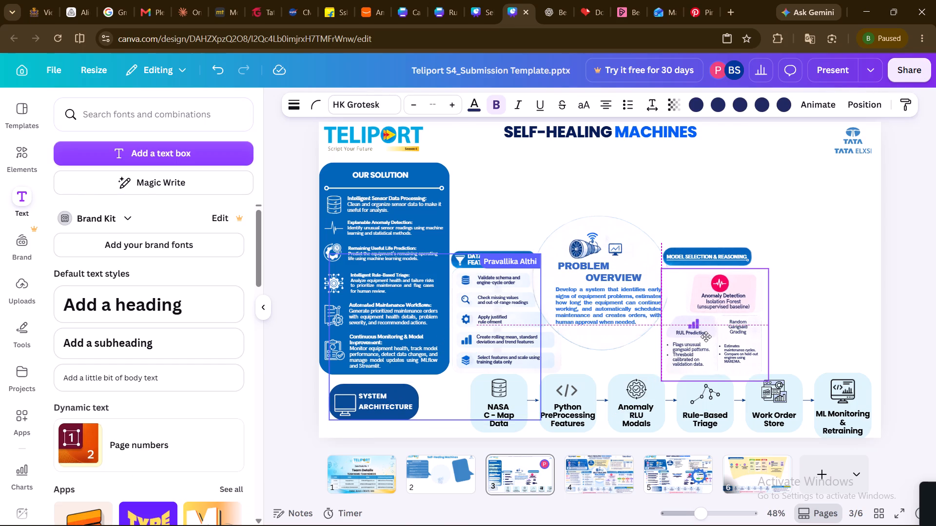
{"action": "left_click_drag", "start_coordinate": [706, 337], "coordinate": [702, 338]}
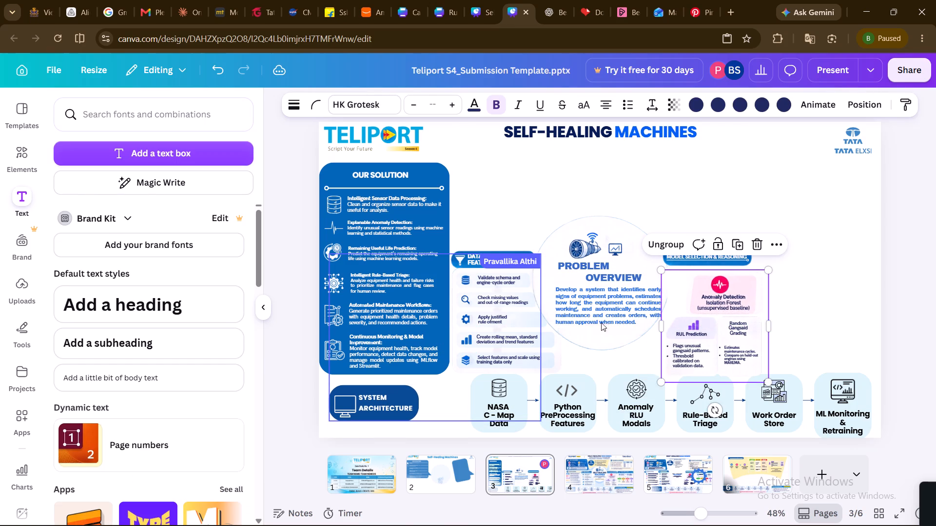
Reposition the Problem Overview paragraph so it is centred horizontally inside its circle.
{"action": "left_click", "coordinate": [591, 318]}
{"action": "double_click", "coordinate": [587, 310]}
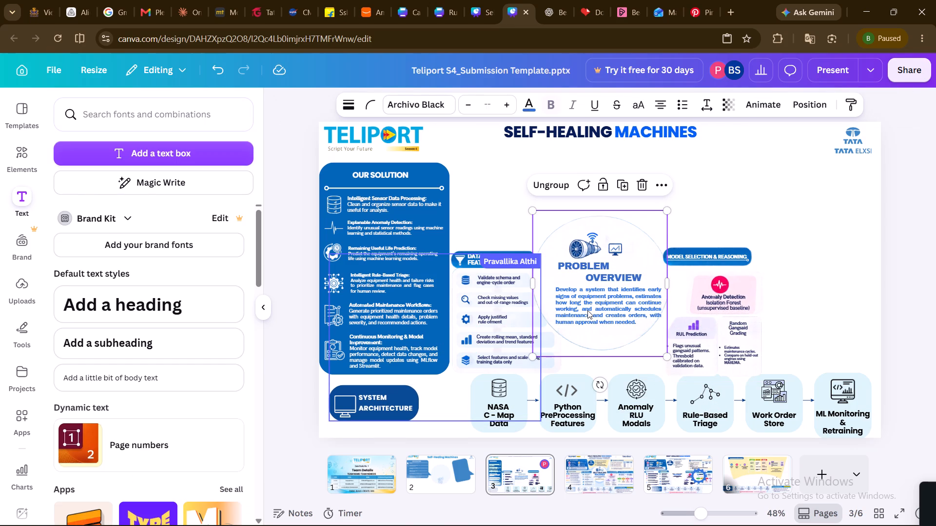
{"action": "left_click", "coordinate": [587, 310]}
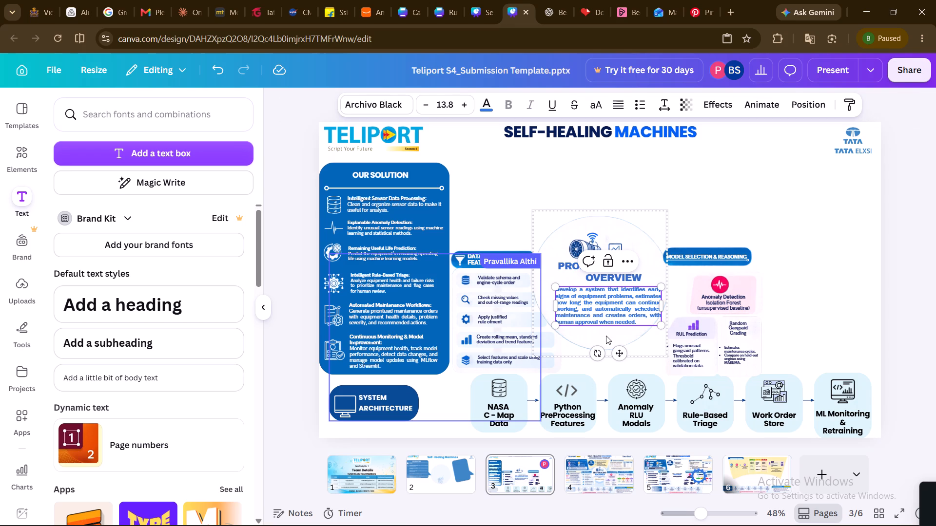
{"action": "left_click_drag", "start_coordinate": [621, 357], "coordinate": [617, 356]}
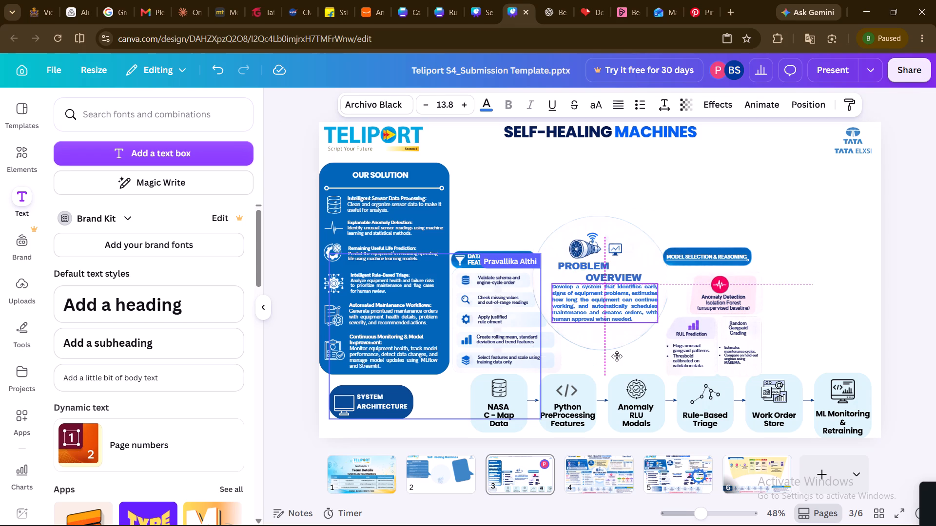
{"action": "left_click_drag", "start_coordinate": [617, 356], "coordinate": [616, 356]}
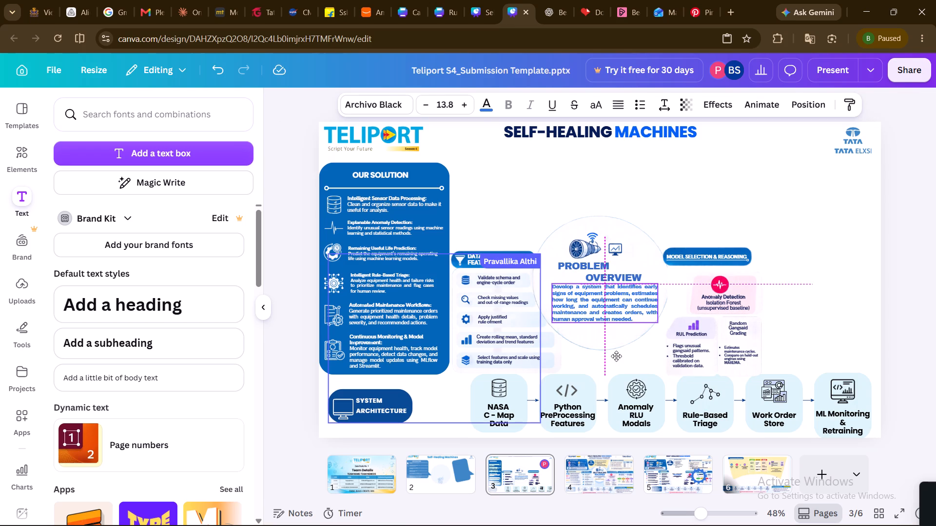
{"action": "left_click_drag", "start_coordinate": [616, 356], "coordinate": [615, 357]}
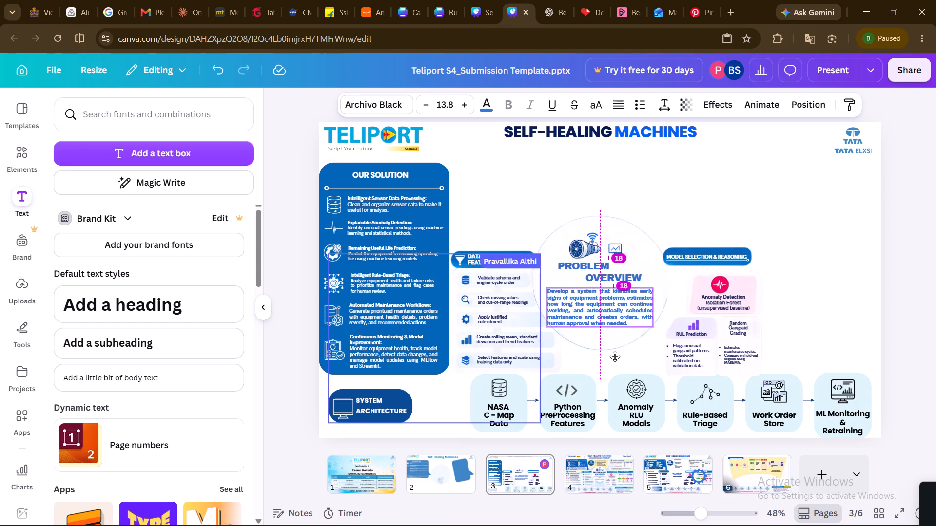
{"action": "left_click_drag", "start_coordinate": [615, 357], "coordinate": [614, 357]}
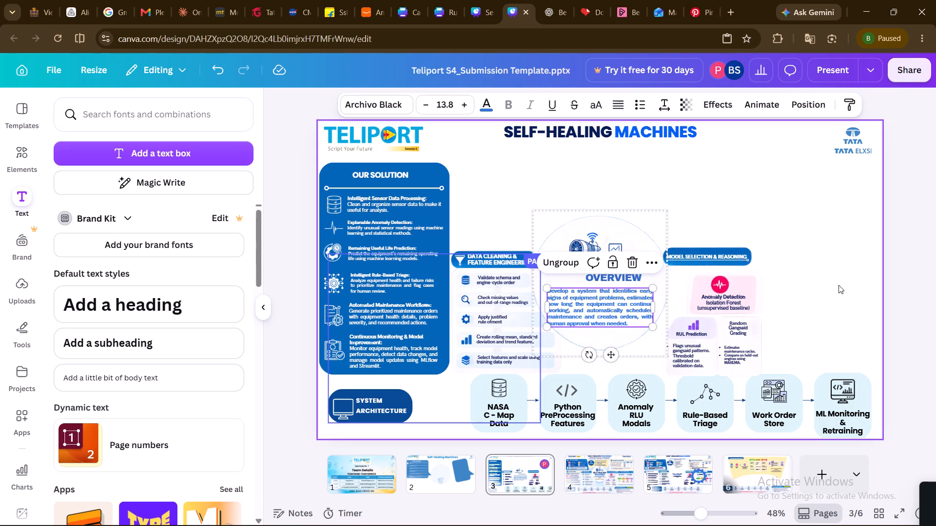
{"action": "left_click", "coordinate": [839, 285]}
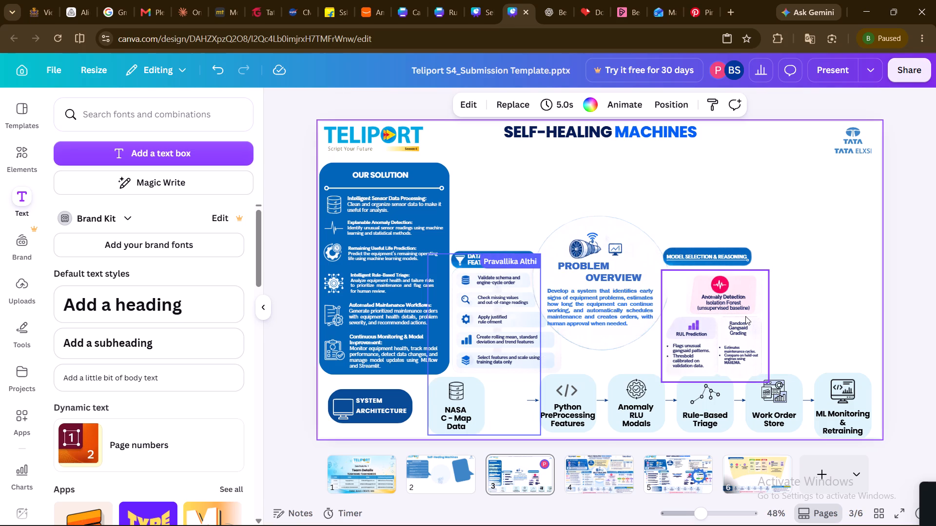
Shift the Anomaly Detection and RUL Prediction card group back toward the circle, beneath the Model Selection & Reasoning header.
{"action": "left_click_drag", "start_coordinate": [745, 316], "coordinate": [736, 315]}
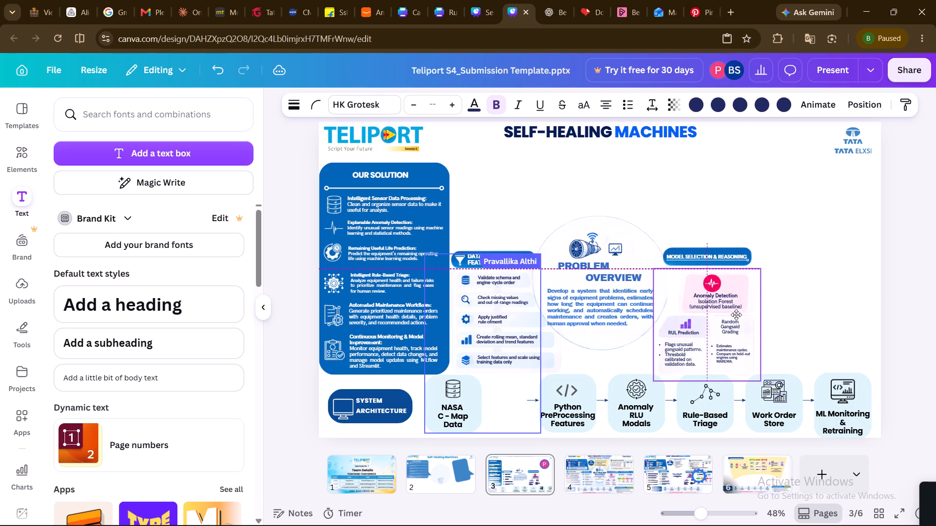
{"action": "left_click_drag", "start_coordinate": [736, 315], "coordinate": [724, 312]}
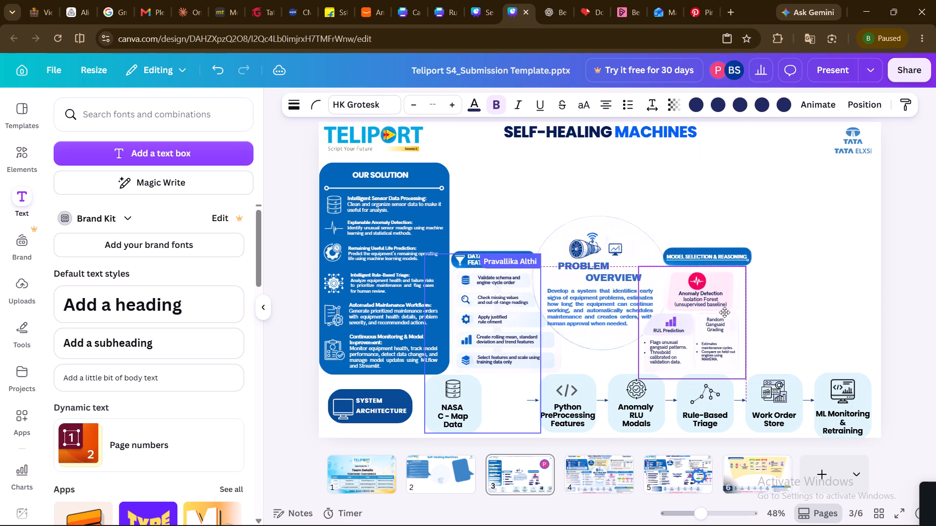
{"action": "left_click_drag", "start_coordinate": [724, 312], "coordinate": [737, 312]}
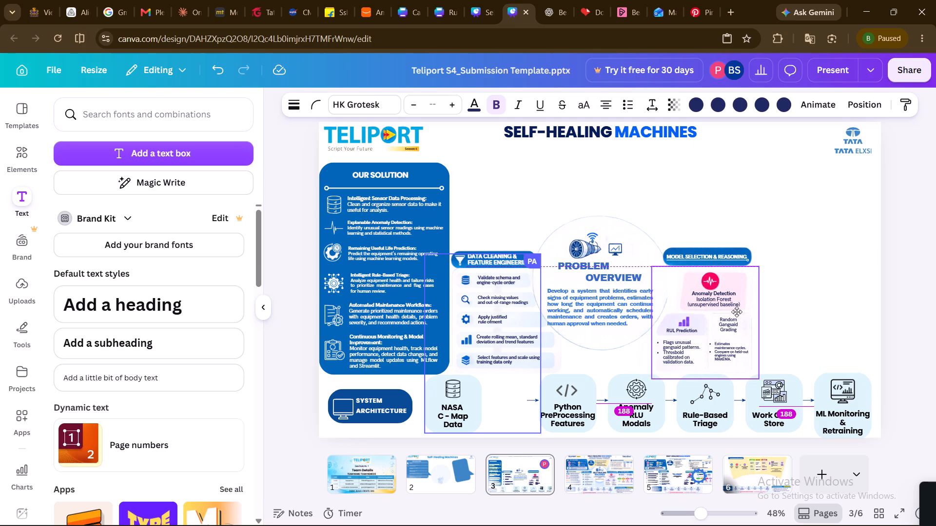
{"action": "left_click_drag", "start_coordinate": [737, 312], "coordinate": [736, 312]}
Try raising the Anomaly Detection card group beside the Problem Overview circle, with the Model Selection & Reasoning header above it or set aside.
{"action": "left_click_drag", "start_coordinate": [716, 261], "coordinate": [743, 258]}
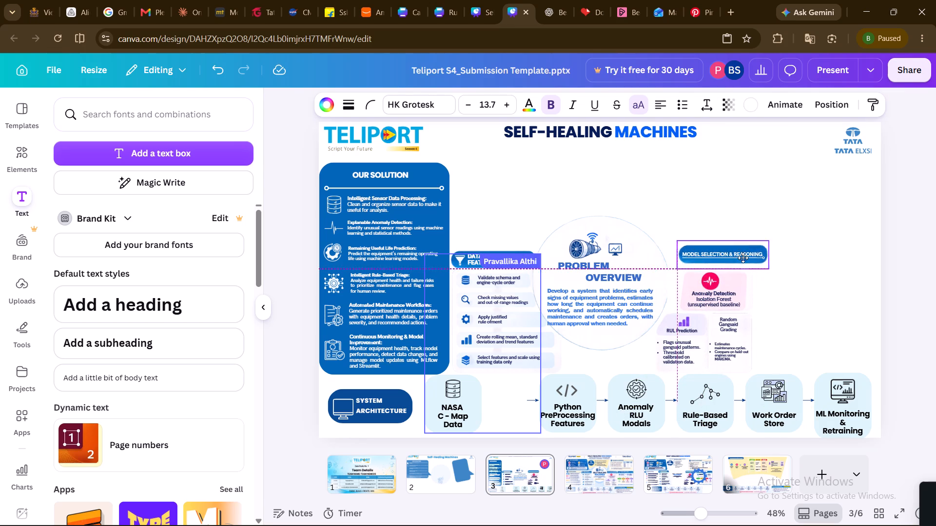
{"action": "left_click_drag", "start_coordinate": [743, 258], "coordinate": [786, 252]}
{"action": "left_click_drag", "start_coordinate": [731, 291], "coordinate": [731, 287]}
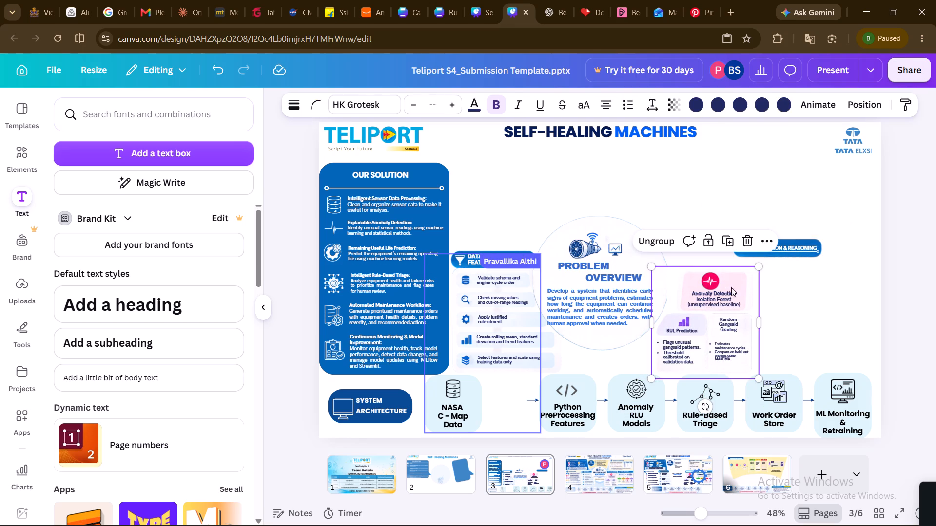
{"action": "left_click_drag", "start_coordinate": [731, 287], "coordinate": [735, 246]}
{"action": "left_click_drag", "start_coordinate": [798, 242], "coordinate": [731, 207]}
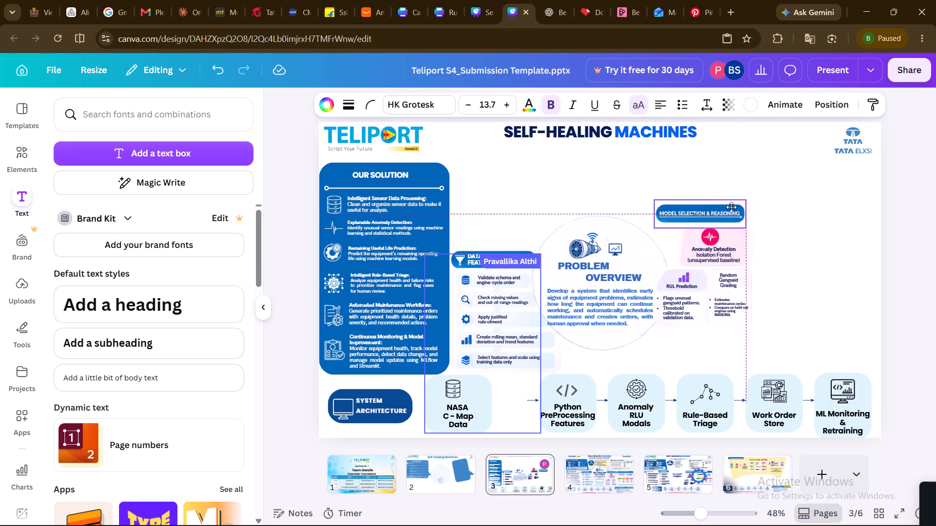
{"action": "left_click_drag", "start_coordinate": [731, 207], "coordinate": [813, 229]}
Reposition the Anomaly Detection and RUL Prediction card group close beside the Problem Overview circle, level with the circle's upper part.
{"action": "left_click_drag", "start_coordinate": [749, 269], "coordinate": [749, 294]}
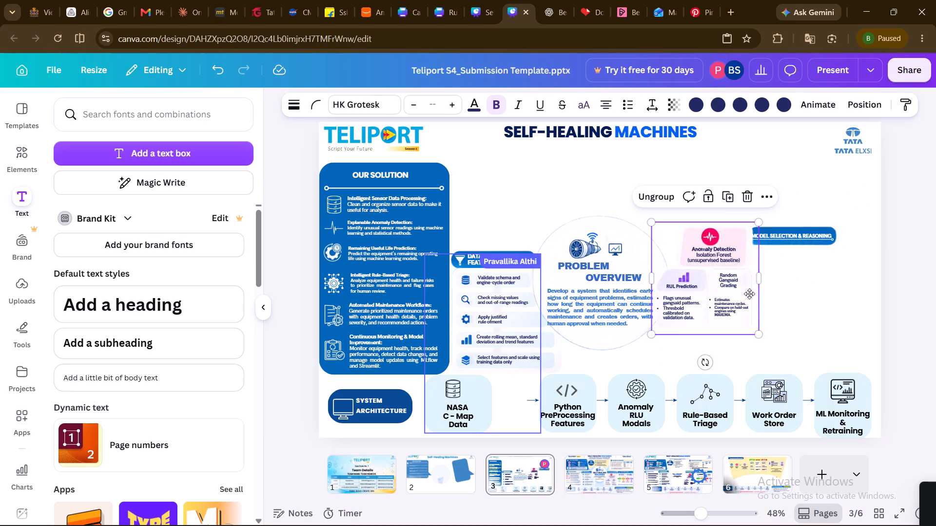
{"action": "left_click_drag", "start_coordinate": [749, 294], "coordinate": [734, 305]}
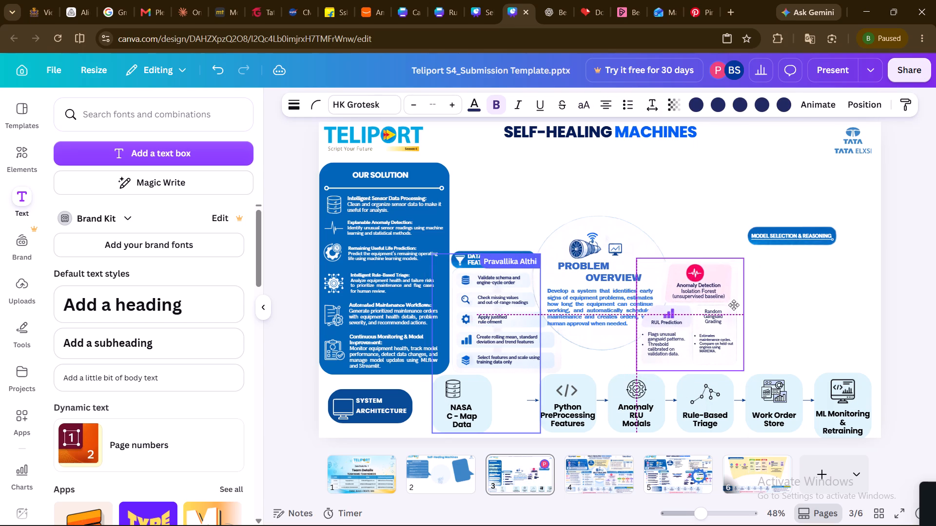
{"action": "left_click_drag", "start_coordinate": [734, 305], "coordinate": [746, 267]}
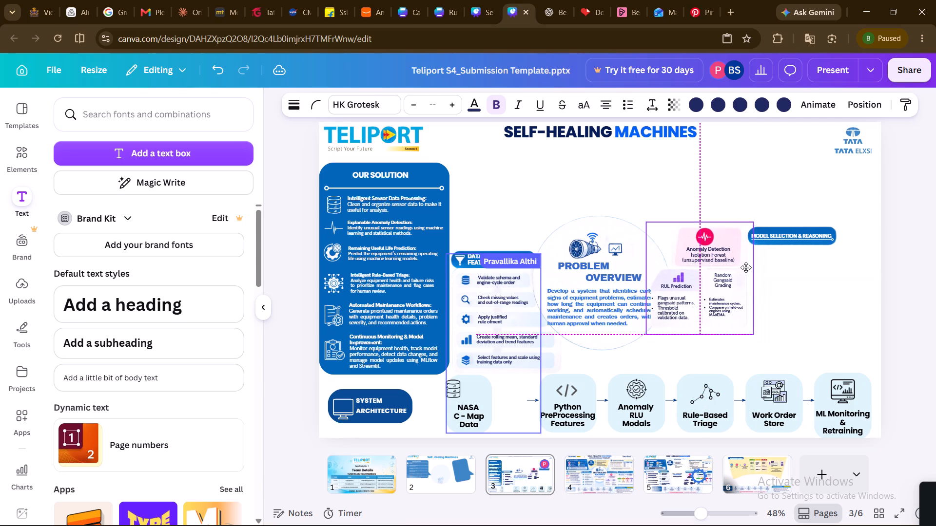
{"action": "left_click_drag", "start_coordinate": [746, 267], "coordinate": [752, 268]}
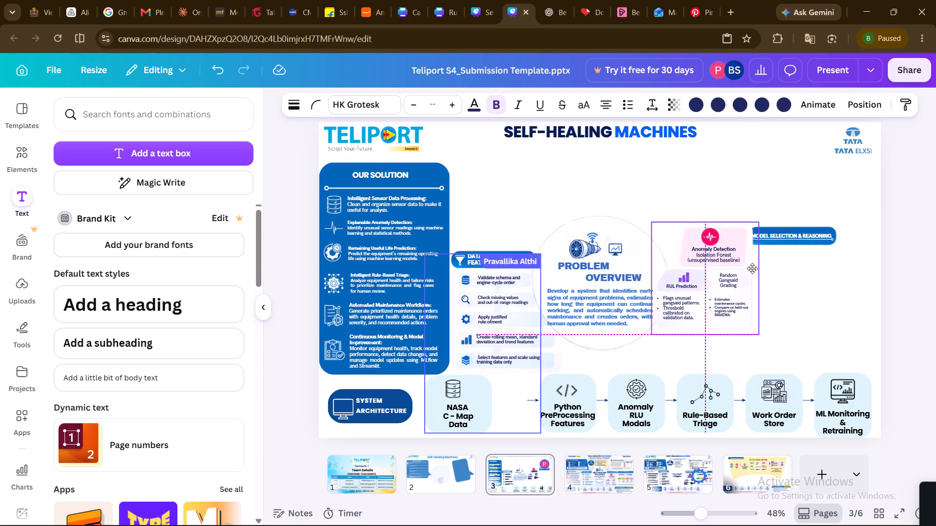
{"action": "left_click_drag", "start_coordinate": [752, 268], "coordinate": [764, 298]}
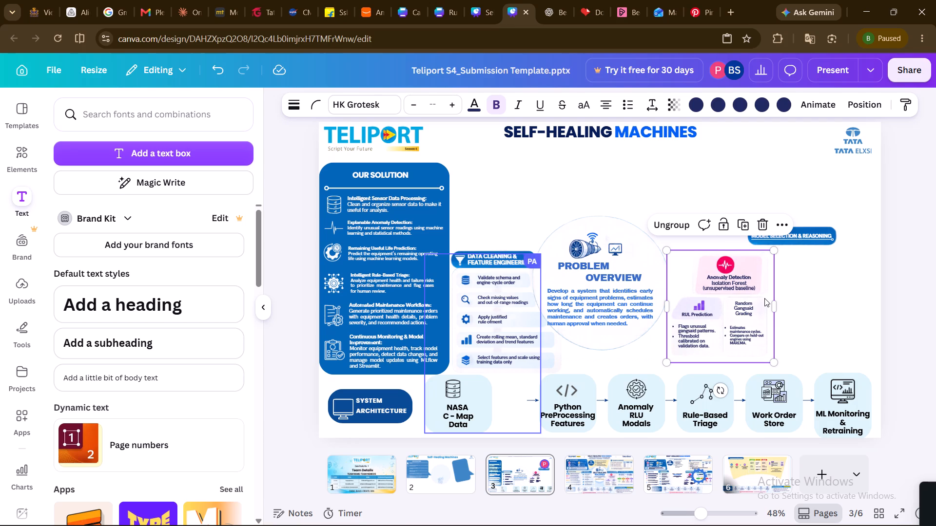
{"action": "left_click_drag", "start_coordinate": [749, 301], "coordinate": [732, 308]}
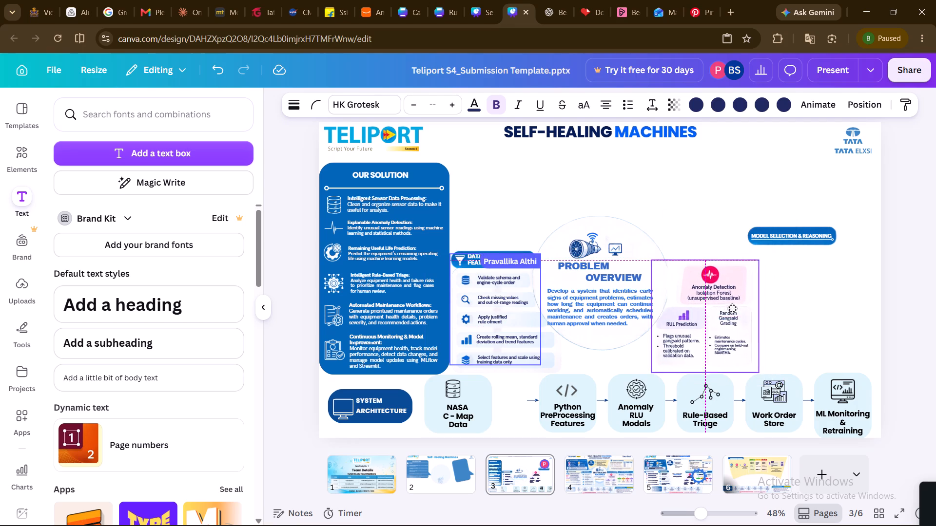
{"action": "left_click_drag", "start_coordinate": [732, 308], "coordinate": [740, 314]}
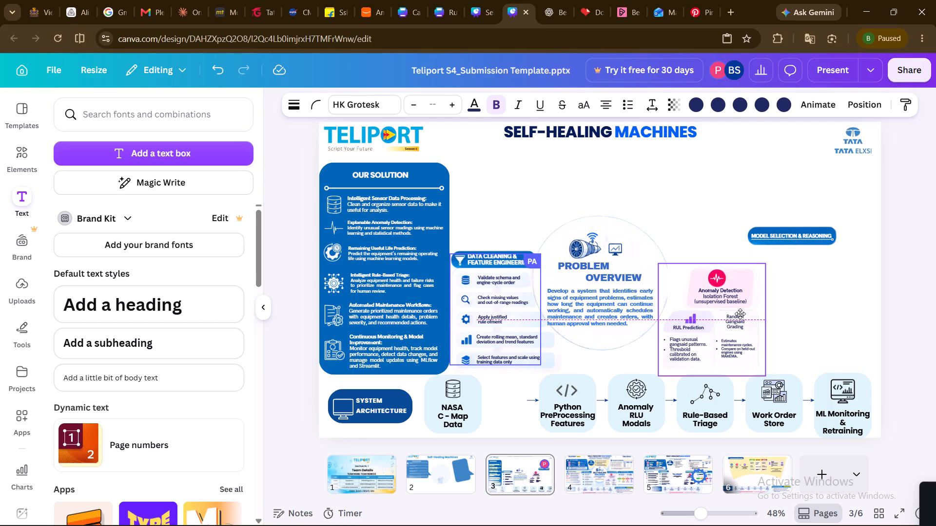
{"action": "left_click_drag", "start_coordinate": [740, 314], "coordinate": [749, 300]}
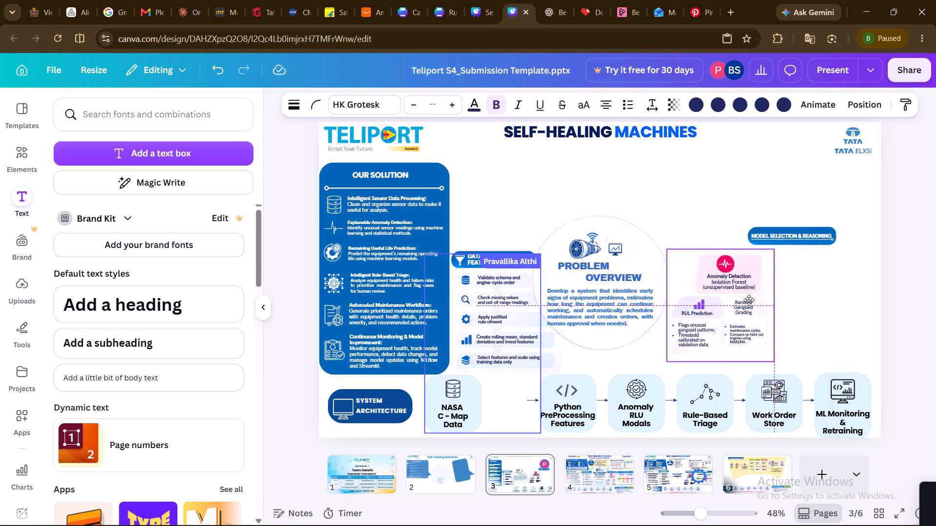
{"action": "left_click_drag", "start_coordinate": [749, 300], "coordinate": [742, 279]}
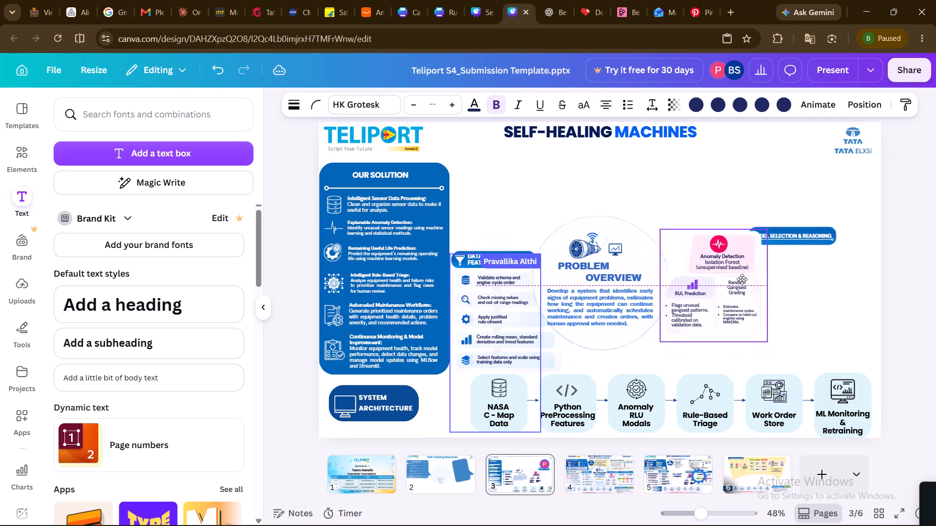
{"action": "left_click_drag", "start_coordinate": [742, 279], "coordinate": [788, 276]}
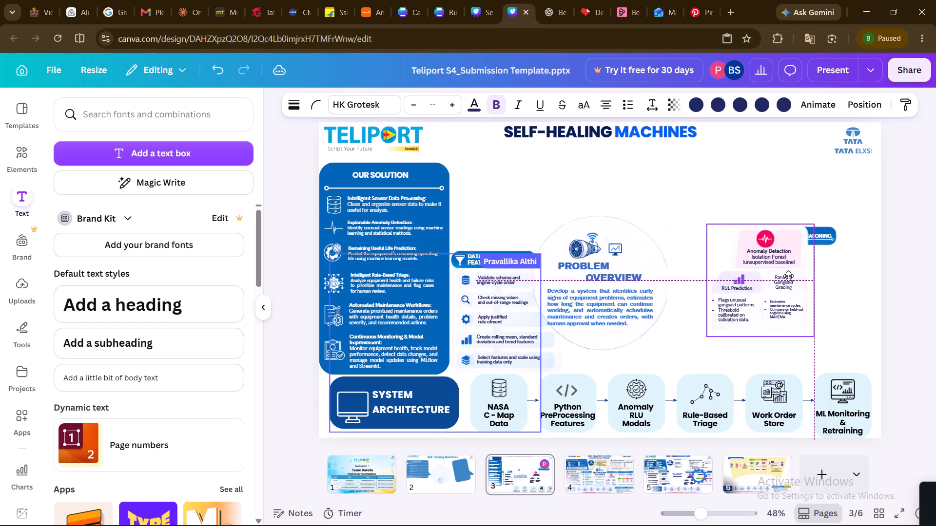
{"action": "left_click_drag", "start_coordinate": [788, 276], "coordinate": [741, 271]}
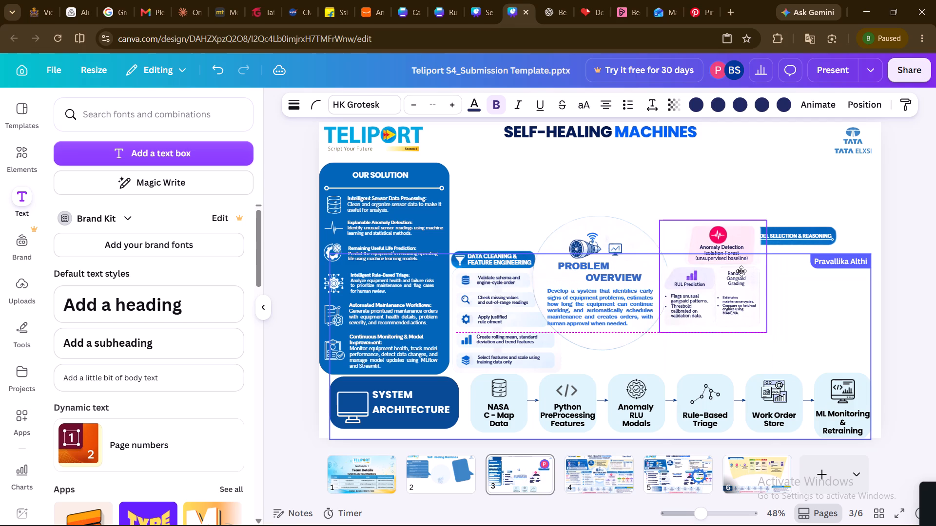
{"action": "left_click_drag", "start_coordinate": [741, 271], "coordinate": [739, 268]}
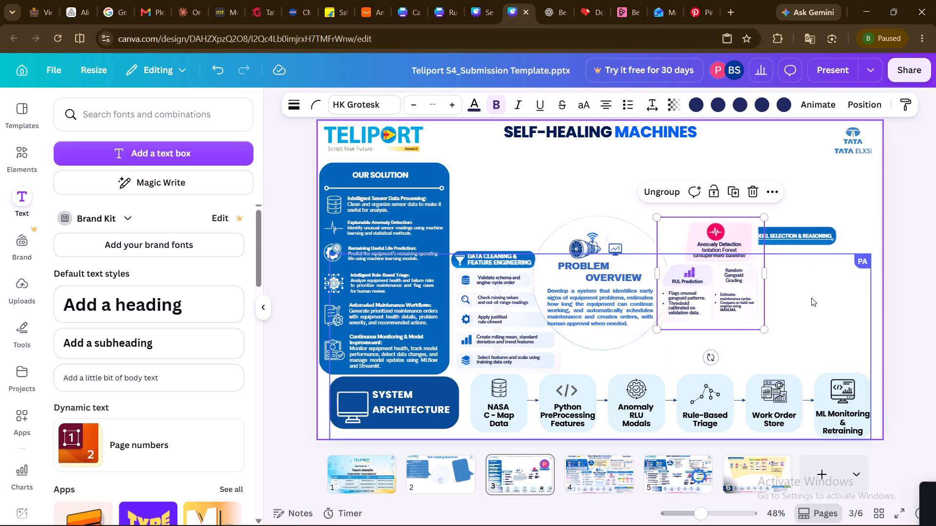
Place the Model Selection & Reasoning header directly above the Anomaly Detection and RUL Prediction card group.
{"action": "left_click", "coordinate": [811, 299]}
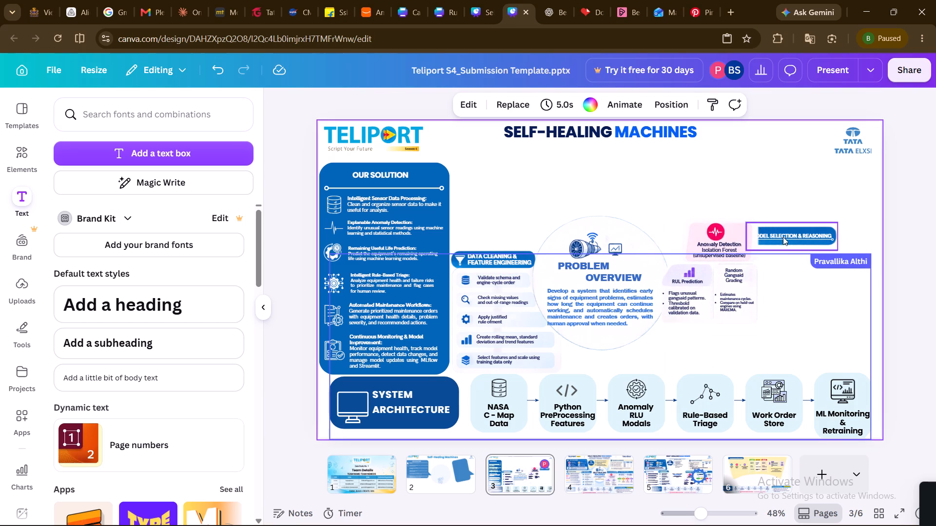
{"action": "left_click_drag", "start_coordinate": [786, 234], "coordinate": [697, 207]}
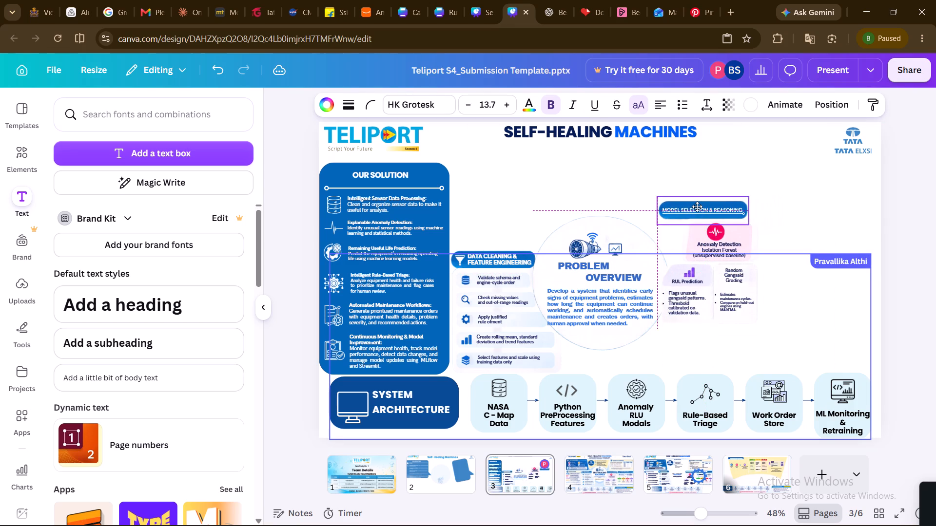
{"action": "left_click_drag", "start_coordinate": [697, 207], "coordinate": [692, 209]}
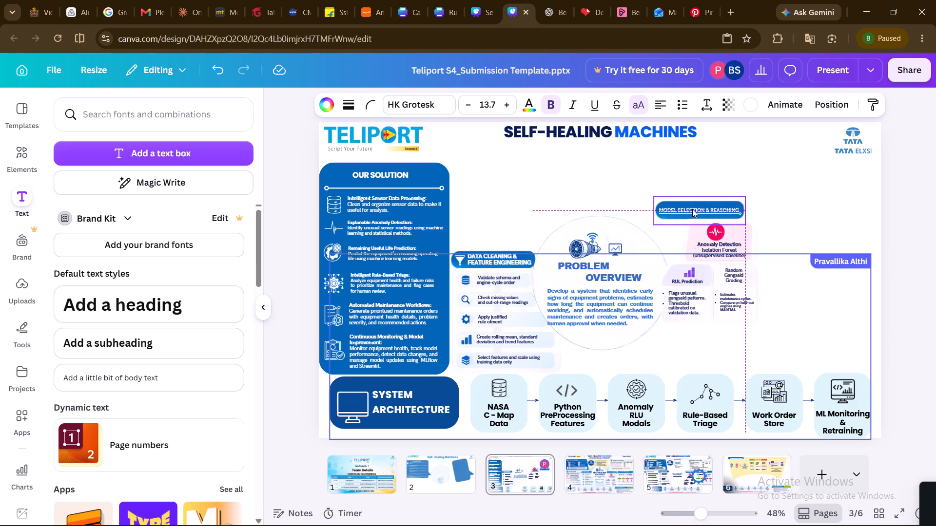
{"action": "left_click", "coordinate": [692, 209]}
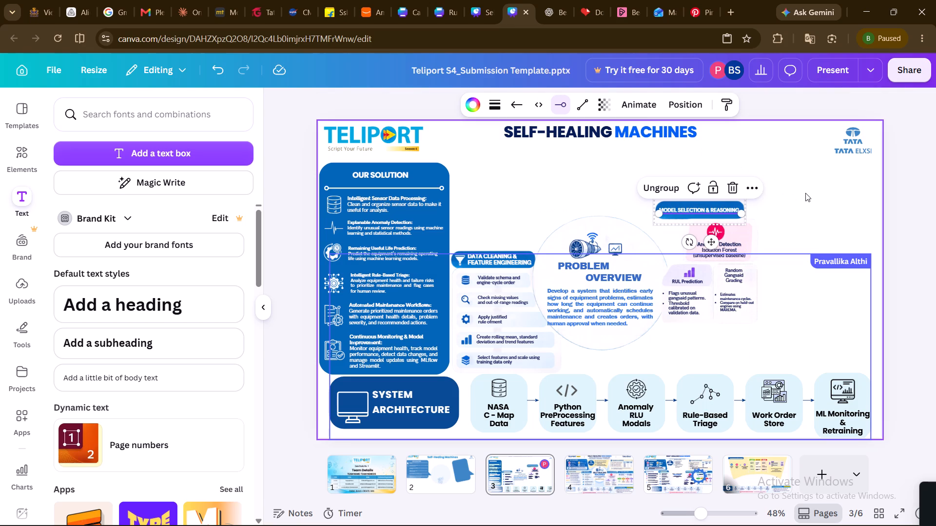
{"action": "left_click", "coordinate": [805, 193]}
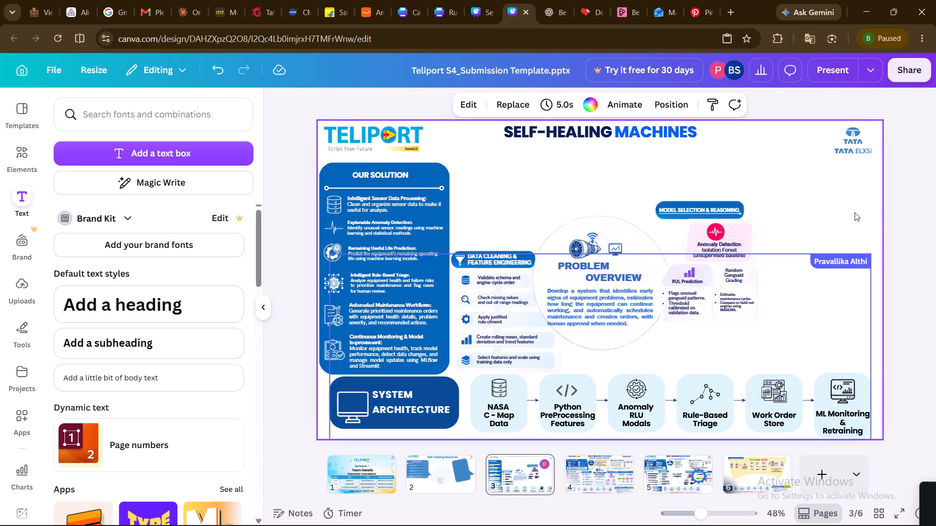
Nudge the Problem Overview paragraph slightly toward the card group side within its circle.
{"action": "left_click", "coordinate": [594, 302]}
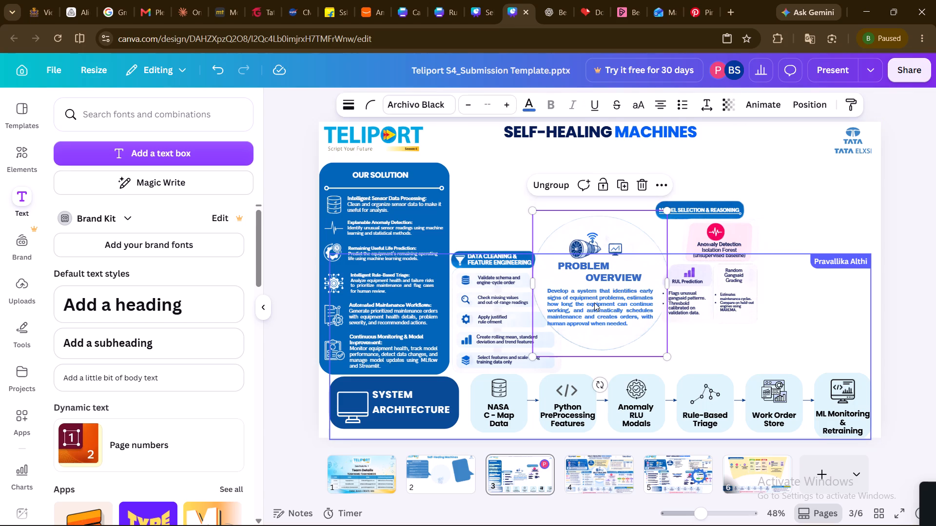
{"action": "double_click", "coordinate": [594, 302]}
{"action": "left_click", "coordinate": [617, 357]}
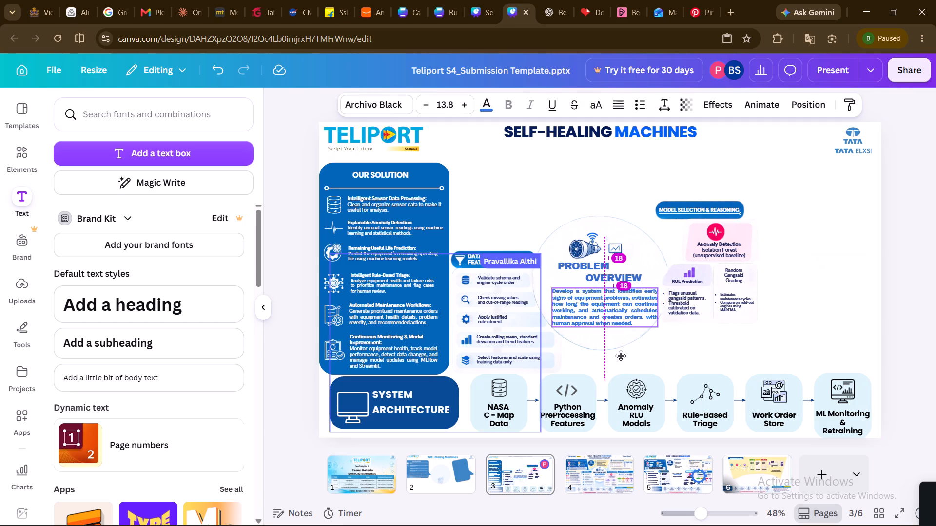
{"action": "left_click", "coordinate": [760, 312]}
{"action": "left_click", "coordinate": [805, 305]}
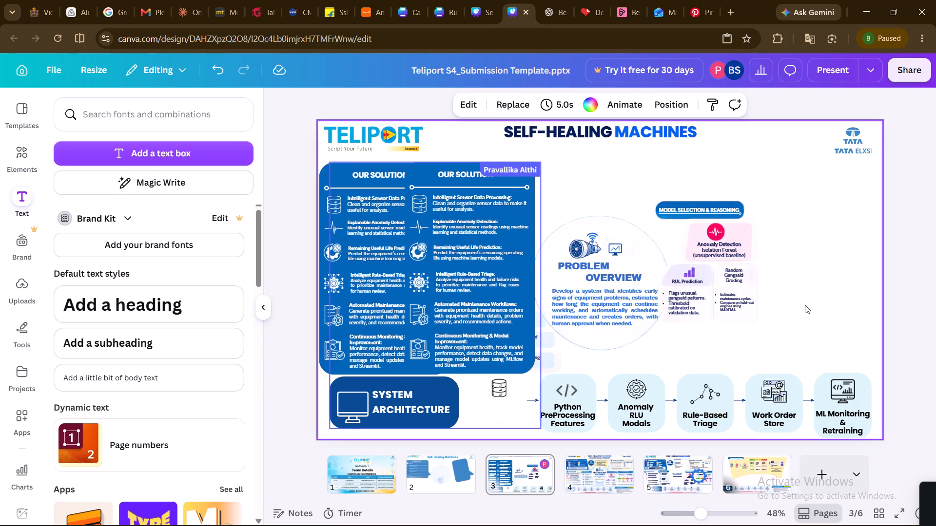
Nudge the Anomaly Detection and RUL Prediction card group slightly away from the Problem Overview paragraph.
{"action": "left_click", "coordinate": [733, 279]}
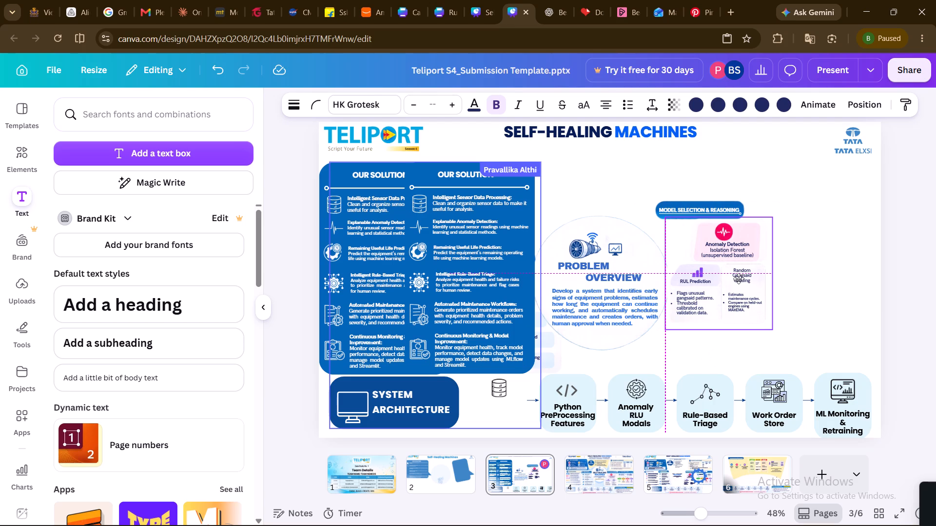
{"action": "left_click", "coordinate": [815, 276]}
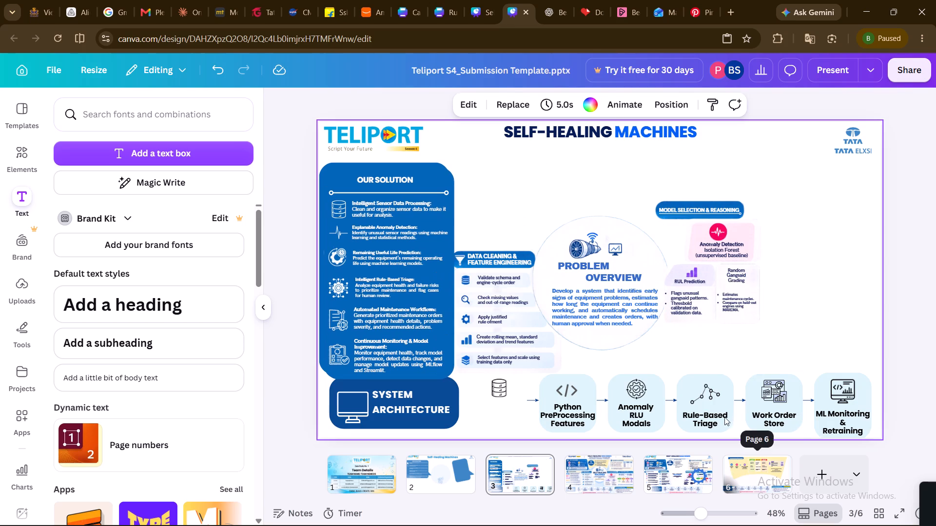
Try the Model Selection & Reasoning header below the cards, then set it above the card group, slightly farther from the circle.
{"action": "left_click_drag", "start_coordinate": [680, 203], "coordinate": [744, 334]}
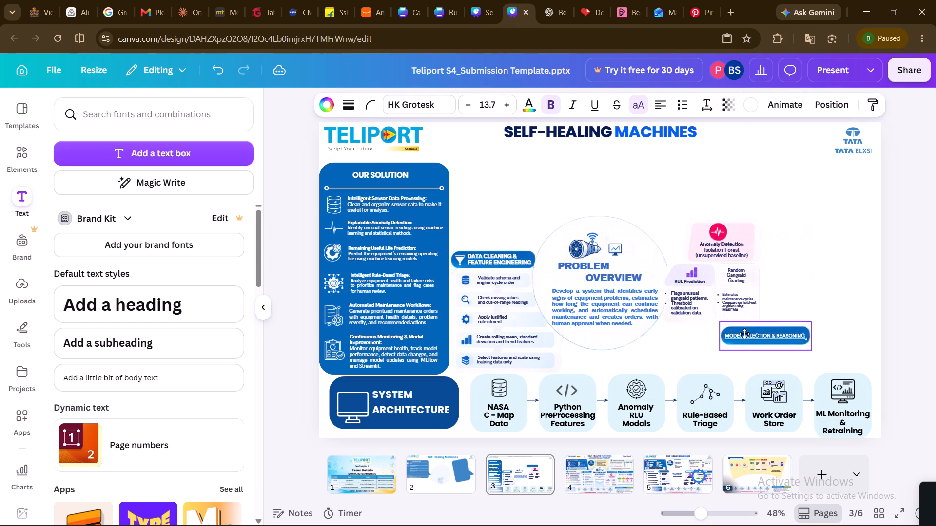
{"action": "left_click_drag", "start_coordinate": [744, 334], "coordinate": [689, 209]}
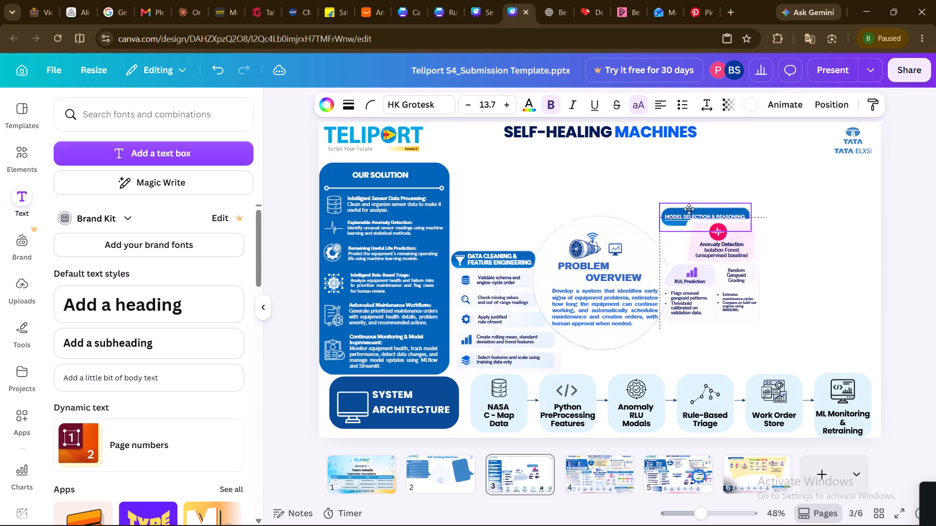
{"action": "left_click_drag", "start_coordinate": [689, 209], "coordinate": [688, 201]}
Move the Anomaly Detection and RUL Prediction card group lower and farther from the circle, leaving a gap beneath the header.
{"action": "left_click_drag", "start_coordinate": [741, 284], "coordinate": [768, 320]}
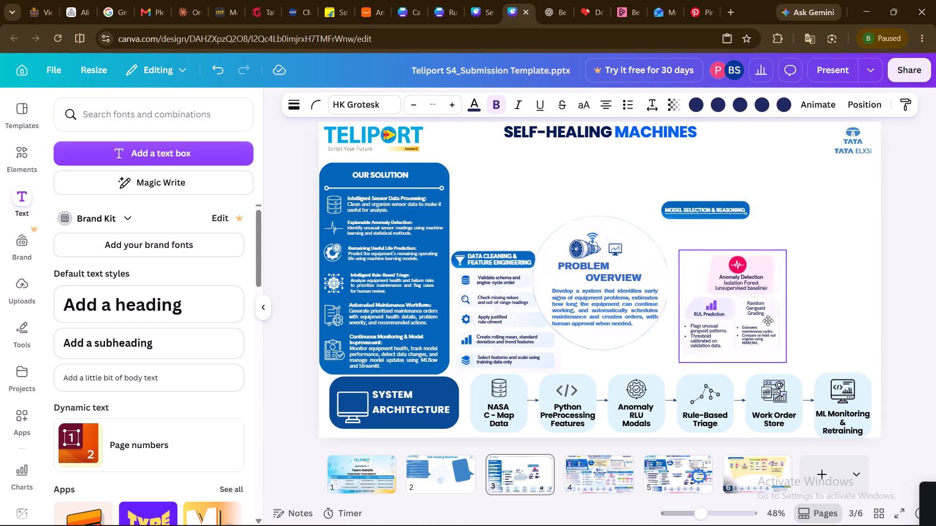
{"action": "left_click_drag", "start_coordinate": [768, 320], "coordinate": [771, 305]}
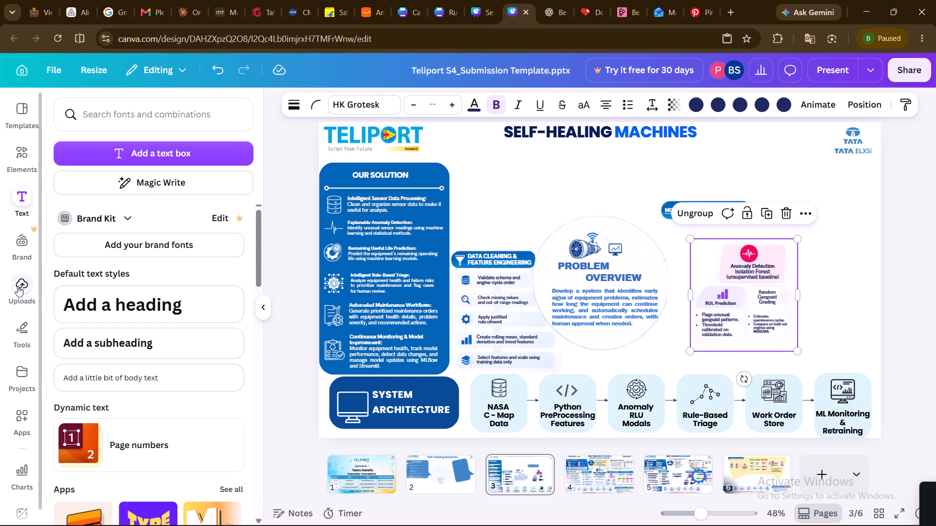
Draw a short blue pen stroke along the Problem Overview circle's edge on the side facing the Anomaly Detection cards.
{"action": "left_click", "coordinate": [20, 328]}
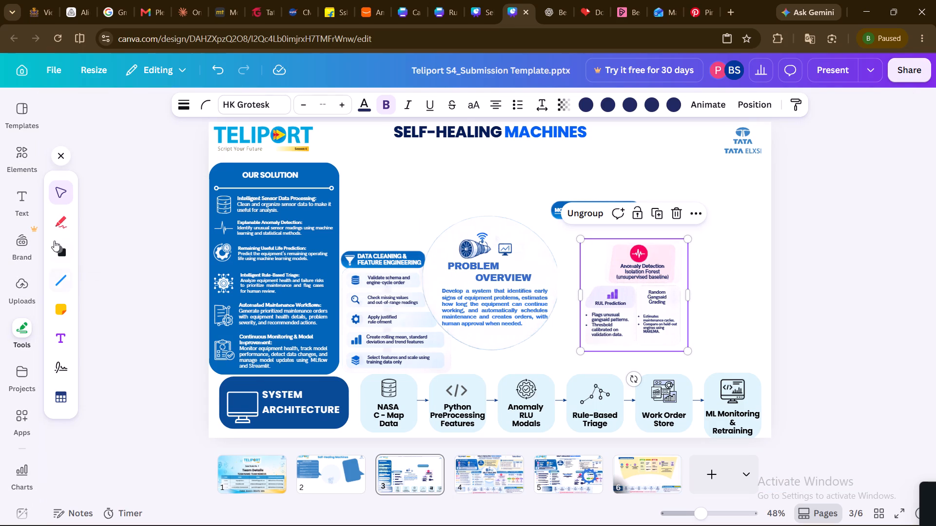
{"action": "left_click", "coordinate": [63, 226]}
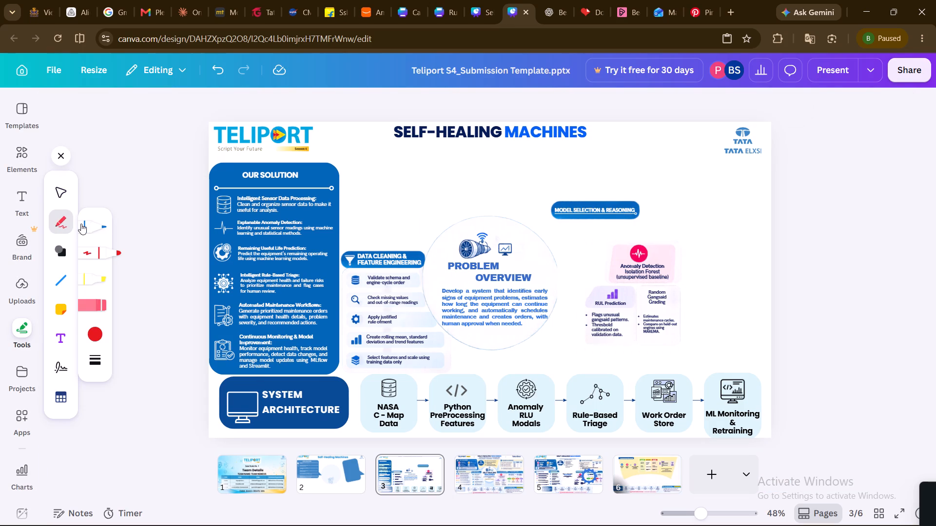
{"action": "left_click", "coordinate": [83, 224]}
{"action": "left_click", "coordinate": [88, 229]}
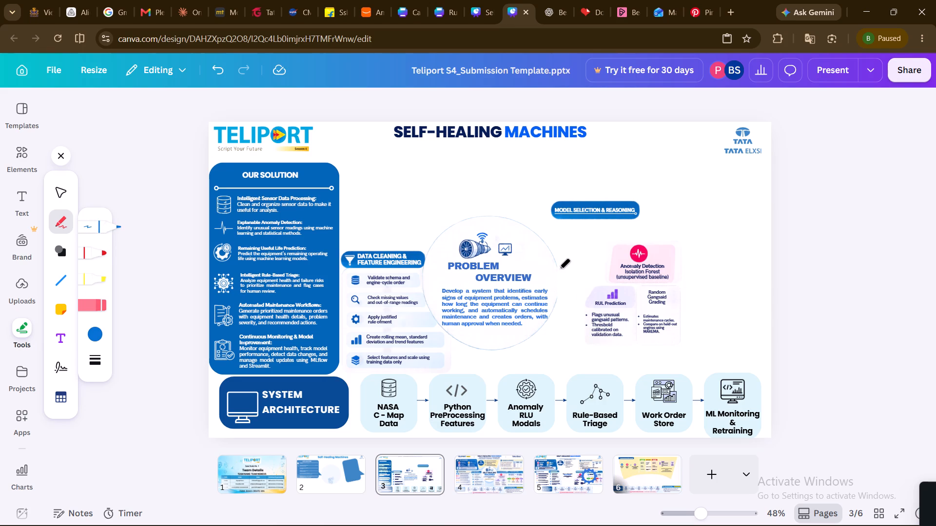
{"action": "left_click_drag", "start_coordinate": [554, 270], "coordinate": [556, 301]}
{"action": "left_click", "coordinate": [558, 286]}
{"action": "key", "text": "Escape"}
Delete the blue pen stroke from the Problem Overview circle's edge facing the Anomaly Detection cards.
{"action": "left_click", "coordinate": [555, 288]}
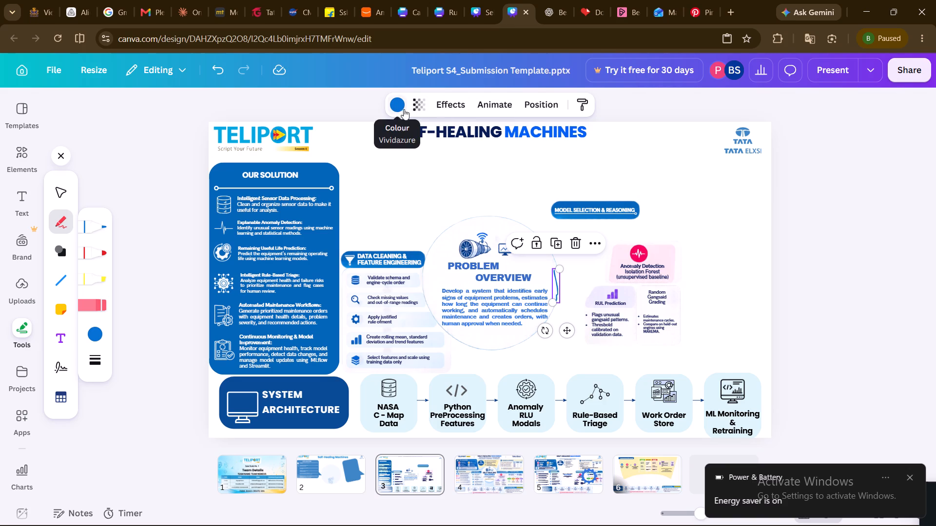
{"action": "left_click", "coordinate": [573, 249]}
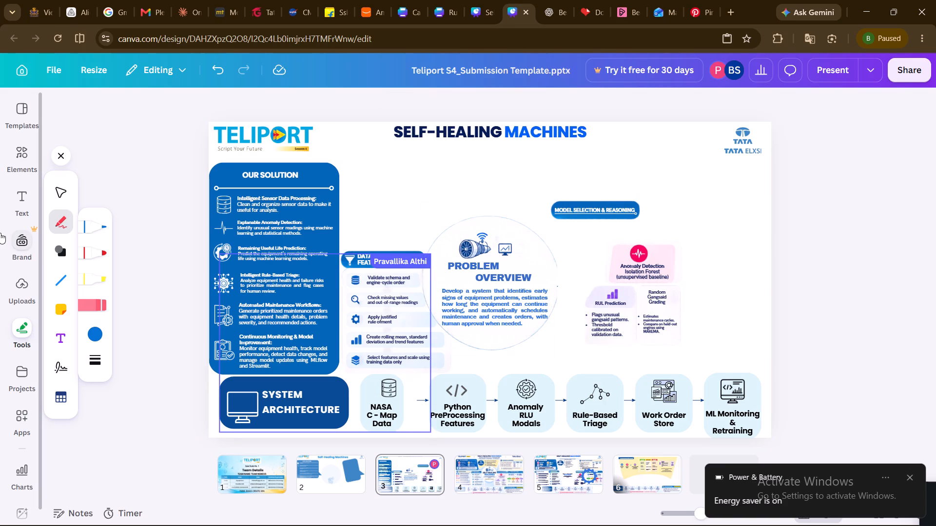
Search the shapes library for "left curve" and look through the shapes for one matching the circle's edge.
{"action": "left_click", "coordinate": [24, 206]}
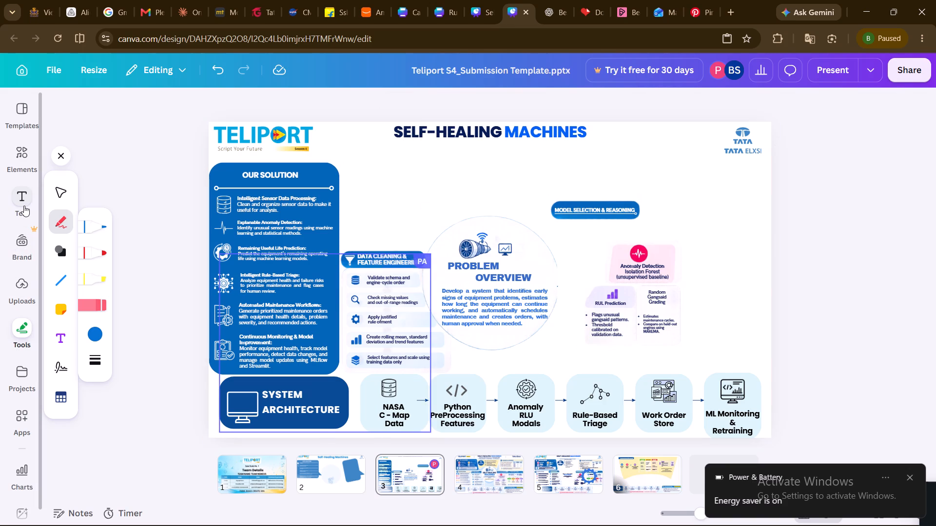
{"action": "left_click", "coordinate": [21, 163]}
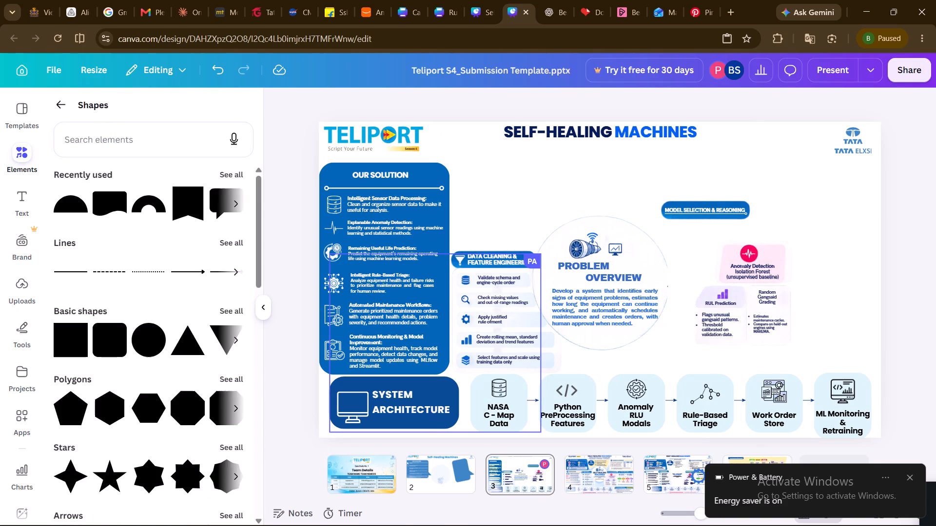
{"action": "left_click", "coordinate": [110, 137]}
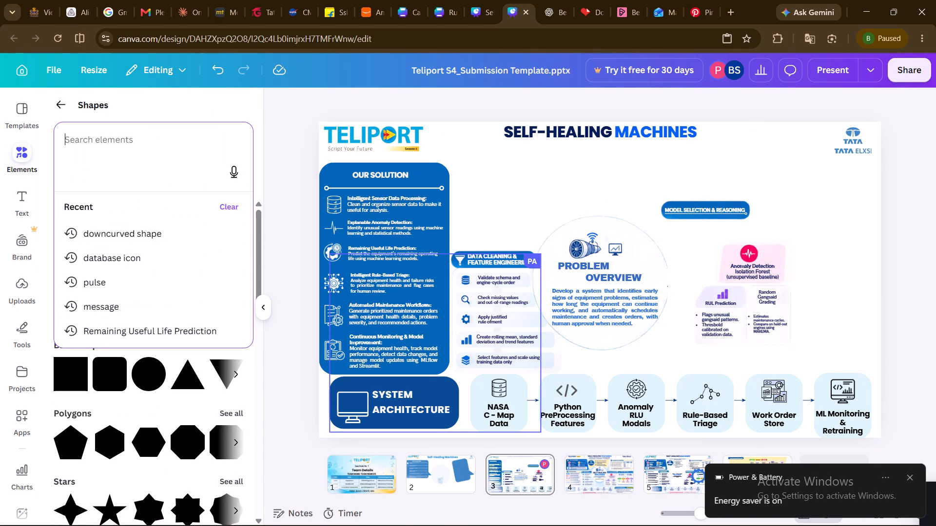
{"action": "type", "text": "left"}
{"action": "key", "text": "space"}
{"action": "type", "text": "curve"}
{"action": "key", "text": "Return"}
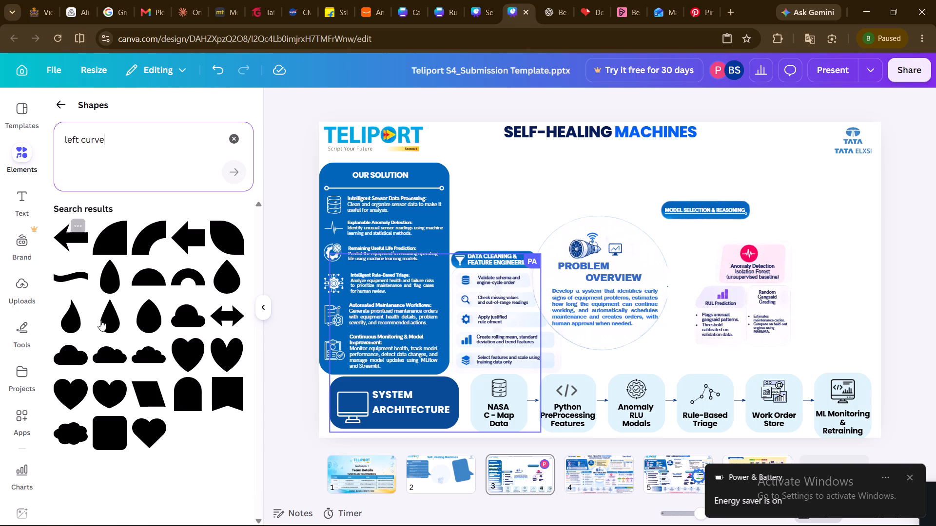
{"action": "scroll", "coordinate": [100, 320], "scroll_direction": "down", "scroll_amount": 4}
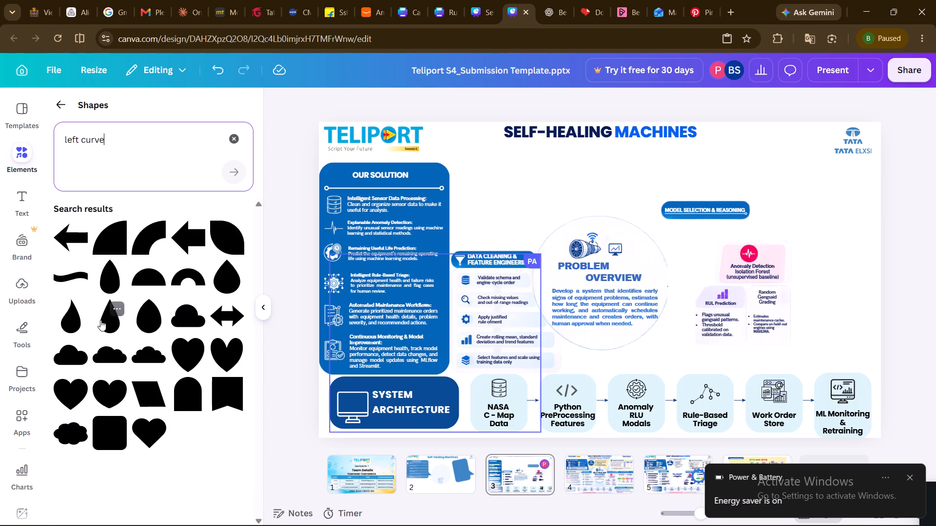
{"action": "scroll", "coordinate": [100, 320], "scroll_direction": "down", "scroll_amount": 4}
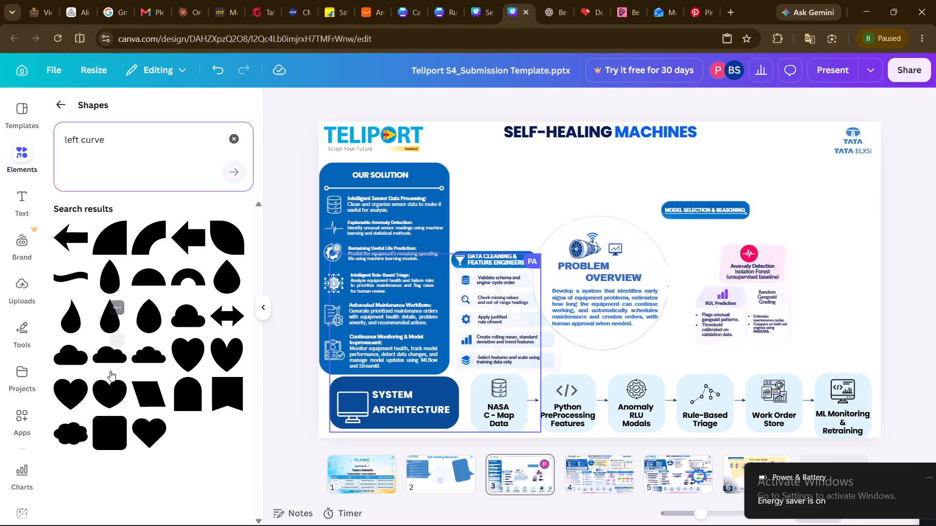
{"action": "scroll", "coordinate": [152, 411], "scroll_direction": "down", "scroll_amount": 1}
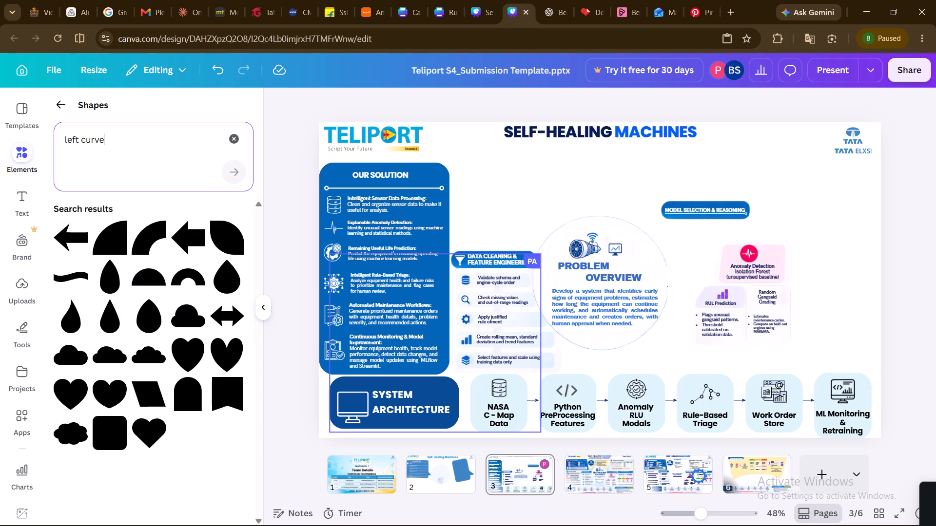
Clear the shapes search, search all elements for "left curve" instead, and look through the graphics for a suitable curve.
{"action": "key", "text": "BackSpace"}
{"action": "key", "text": "BackSpace"}
{"action": "key", "text": "BackSpace"}
{"action": "key", "text": "BackSpace"}
{"action": "key", "text": "BackSpace"}
{"action": "key", "text": "BackSpace"}
{"action": "key", "text": "BackSpace"}
{"action": "key", "text": "BackSpace"}
{"action": "key", "text": "BackSpace"}
{"action": "key", "text": "BackSpace"}
{"action": "key", "text": "BackSpace"}
{"action": "key", "text": "BackSpace"}
{"action": "key", "text": "BackSpace"}
{"action": "key", "text": "BackSpace"}
{"action": "key", "text": "BackSpace"}
{"action": "key", "text": "BackSpace"}
{"action": "key", "text": "BackSpace"}
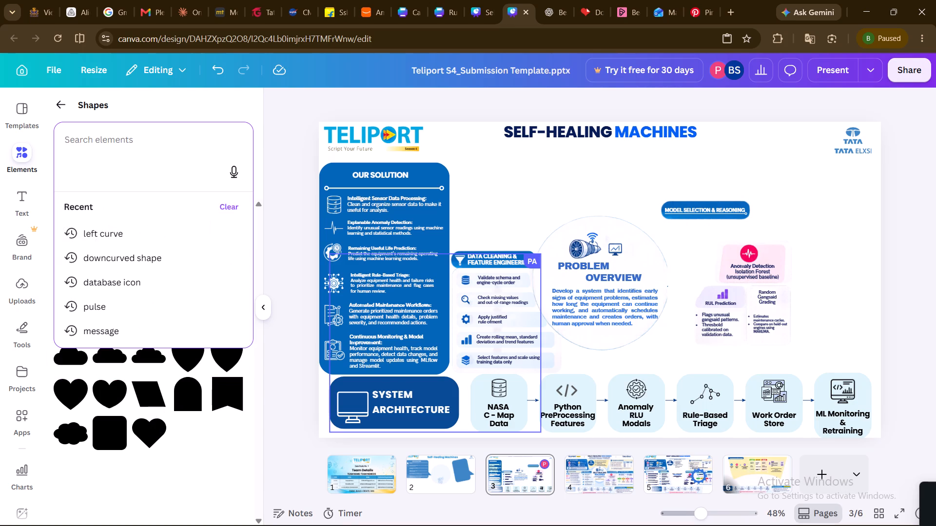
{"action": "left_click", "coordinate": [59, 110]}
{"action": "scroll", "coordinate": [101, 275], "scroll_direction": "down", "scroll_amount": 1}
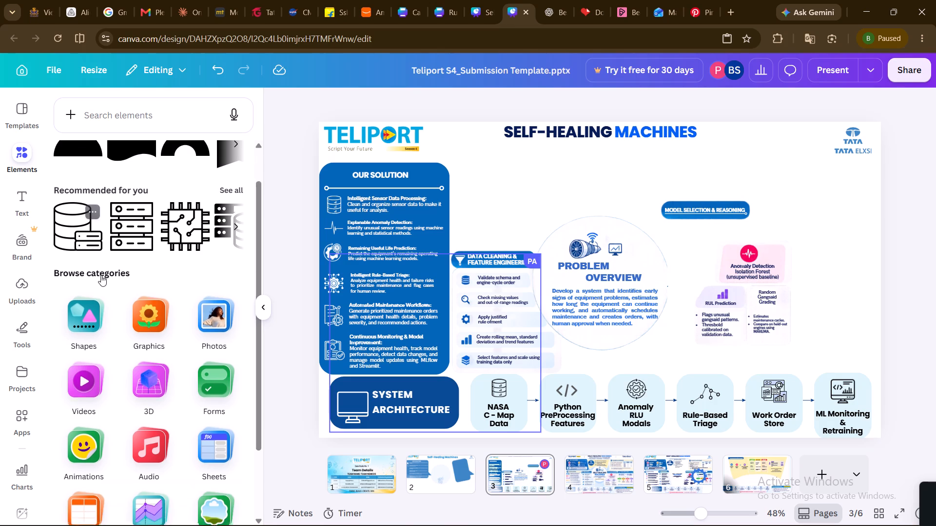
{"action": "scroll", "coordinate": [101, 275], "scroll_direction": "down", "scroll_amount": 3}
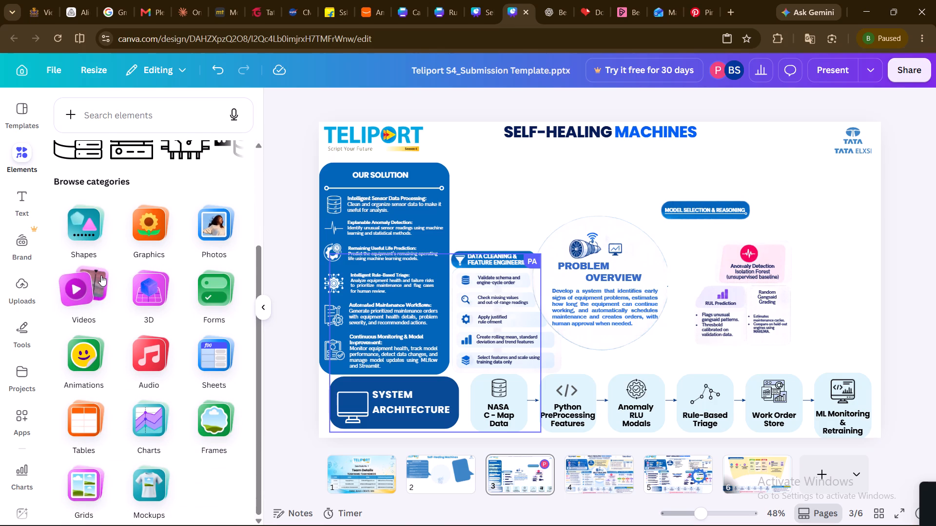
{"action": "scroll", "coordinate": [101, 275], "scroll_direction": "down", "scroll_amount": 1}
{"action": "scroll", "coordinate": [101, 275], "scroll_direction": "up", "scroll_amount": 4}
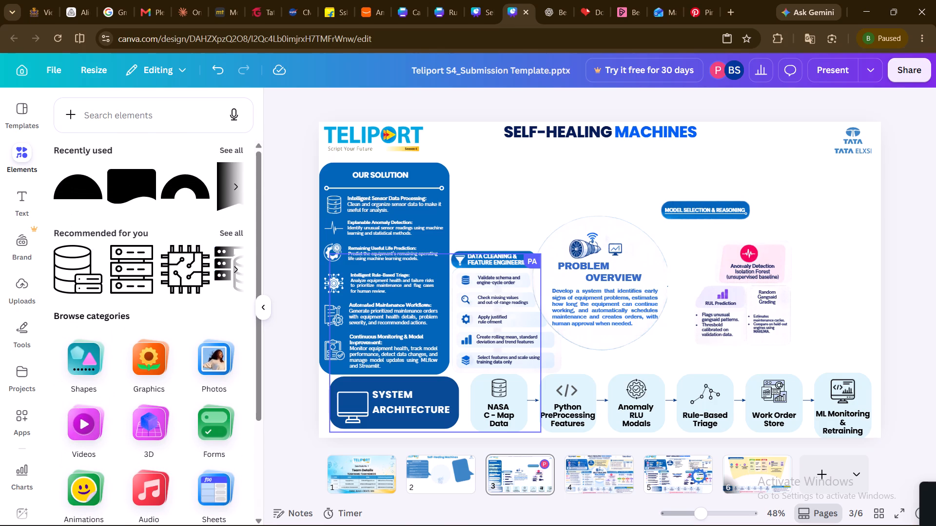
{"action": "left_click", "coordinate": [101, 113]}
{"action": "type", "text": "left"}
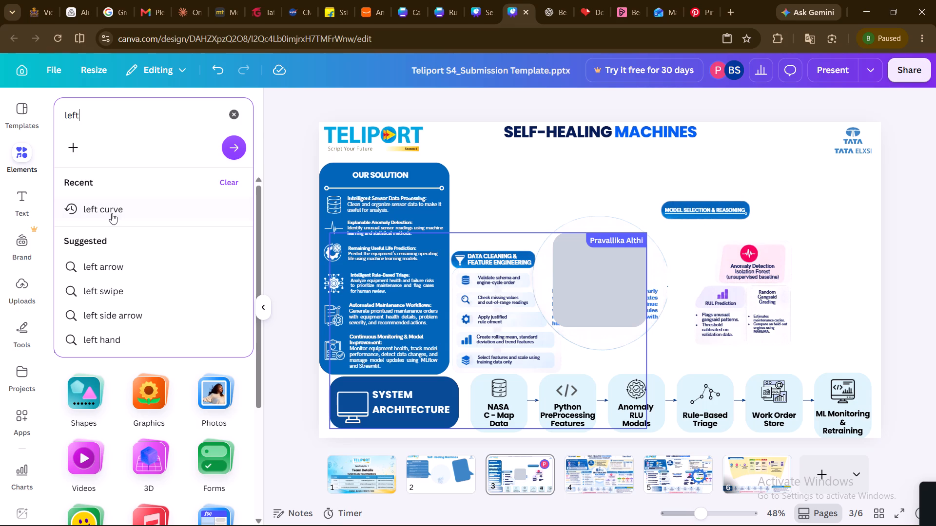
{"action": "left_click", "coordinate": [113, 214]}
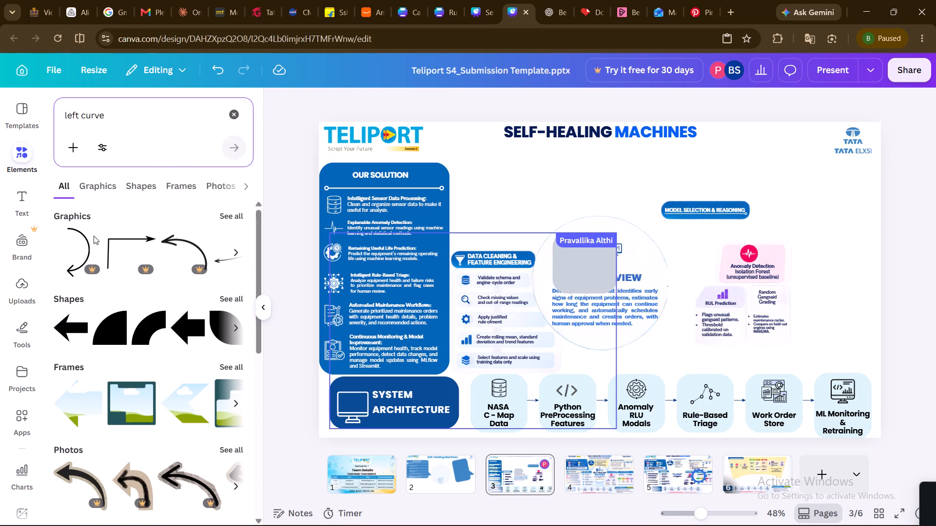
{"action": "left_click", "coordinate": [97, 190]}
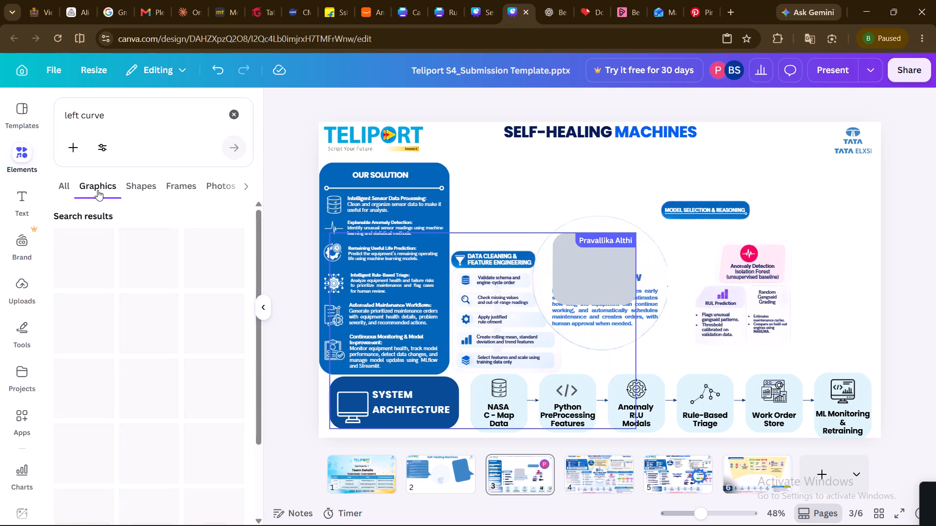
{"action": "scroll", "coordinate": [129, 298], "scroll_direction": "down", "scroll_amount": 2}
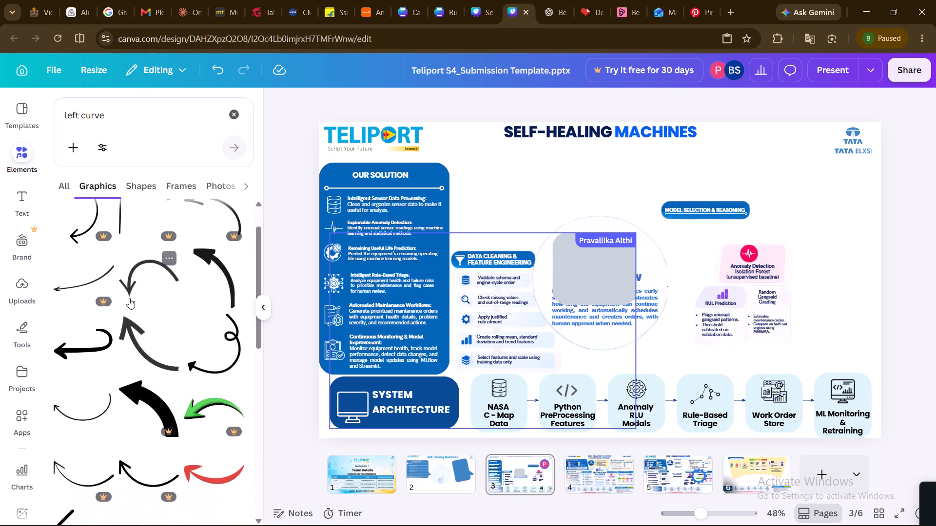
{"action": "scroll", "coordinate": [129, 298], "scroll_direction": "down", "scroll_amount": 2}
{"action": "scroll", "coordinate": [129, 298], "scroll_direction": "up", "scroll_amount": 1}
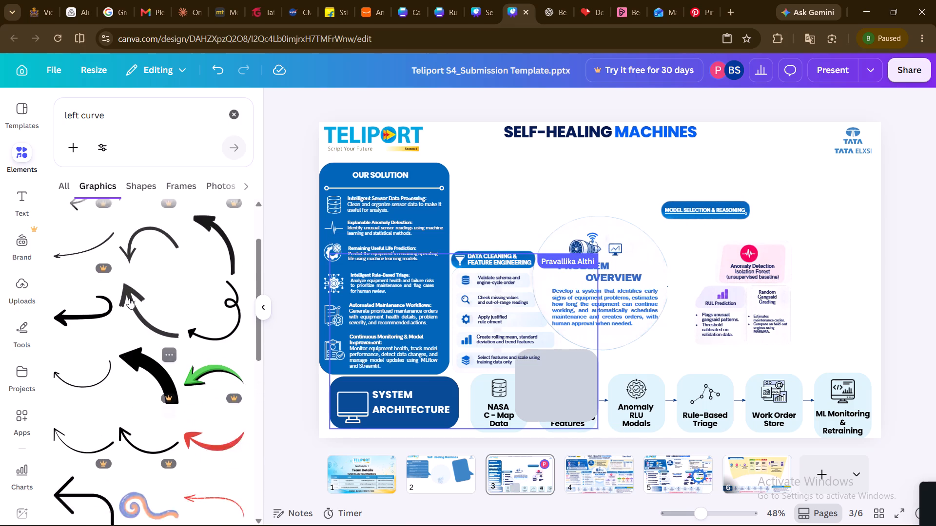
{"action": "scroll", "coordinate": [129, 298], "scroll_direction": "up", "scroll_amount": 2}
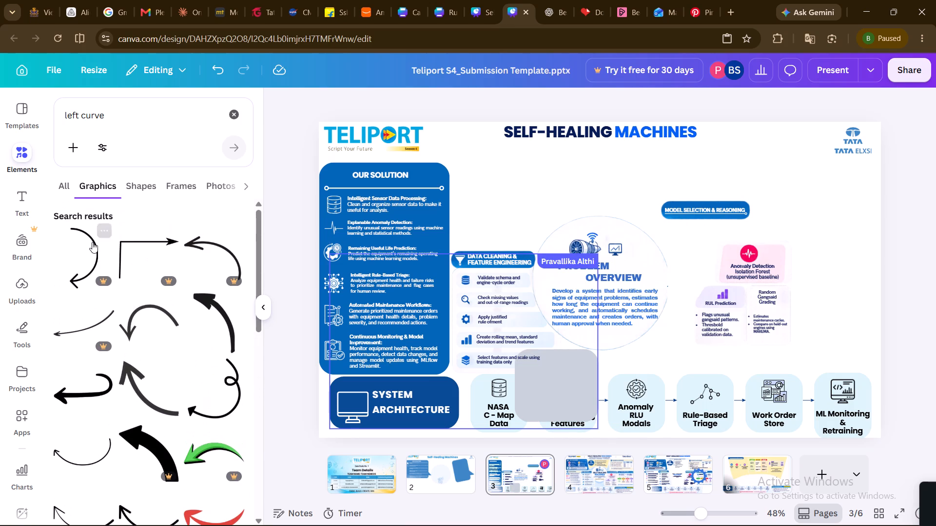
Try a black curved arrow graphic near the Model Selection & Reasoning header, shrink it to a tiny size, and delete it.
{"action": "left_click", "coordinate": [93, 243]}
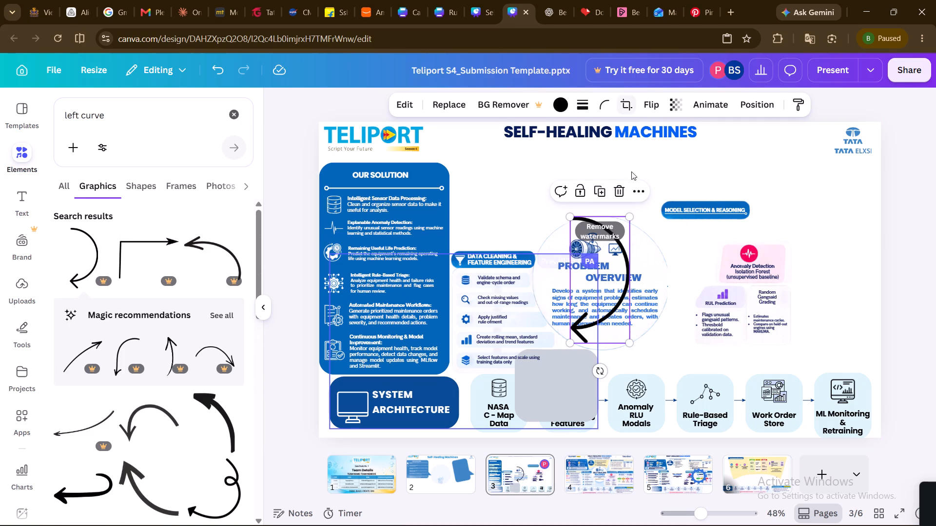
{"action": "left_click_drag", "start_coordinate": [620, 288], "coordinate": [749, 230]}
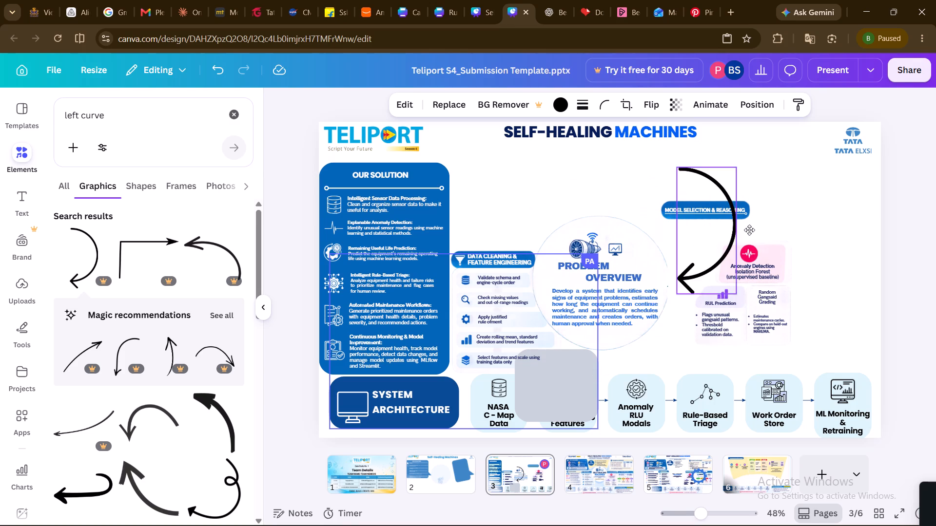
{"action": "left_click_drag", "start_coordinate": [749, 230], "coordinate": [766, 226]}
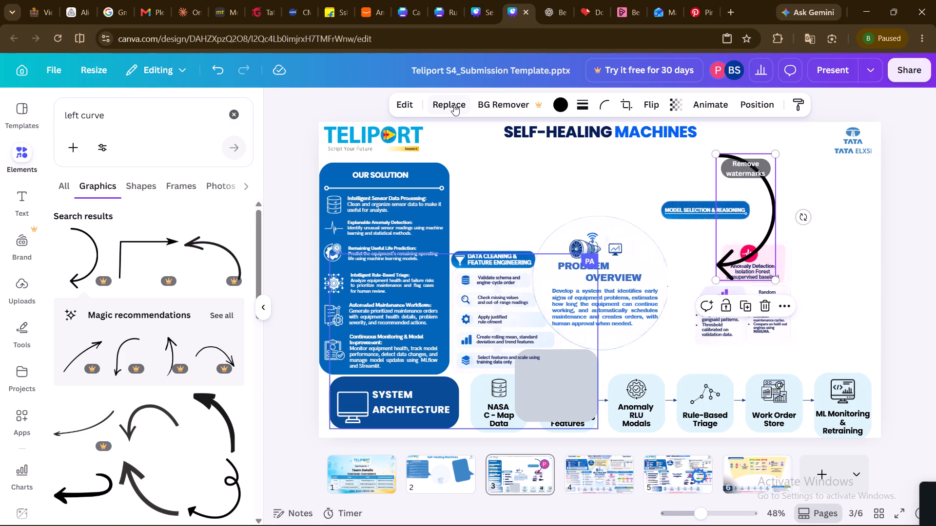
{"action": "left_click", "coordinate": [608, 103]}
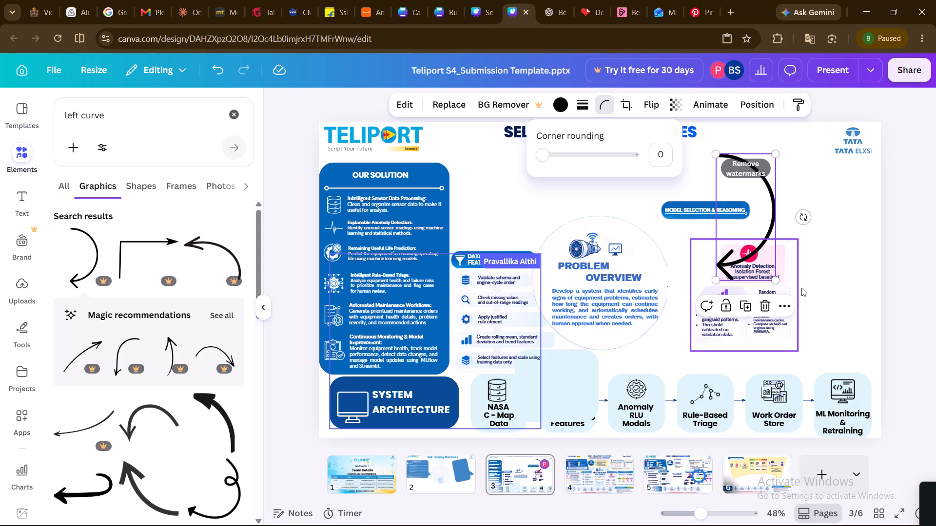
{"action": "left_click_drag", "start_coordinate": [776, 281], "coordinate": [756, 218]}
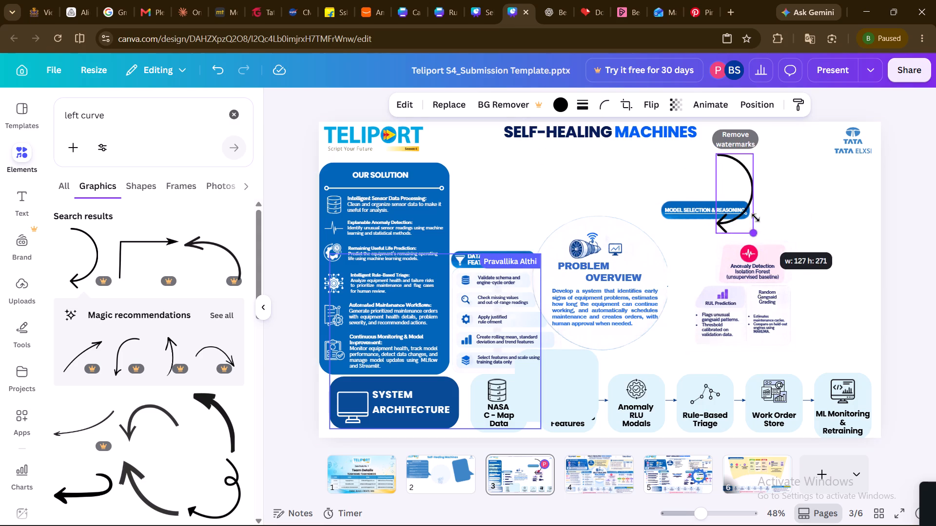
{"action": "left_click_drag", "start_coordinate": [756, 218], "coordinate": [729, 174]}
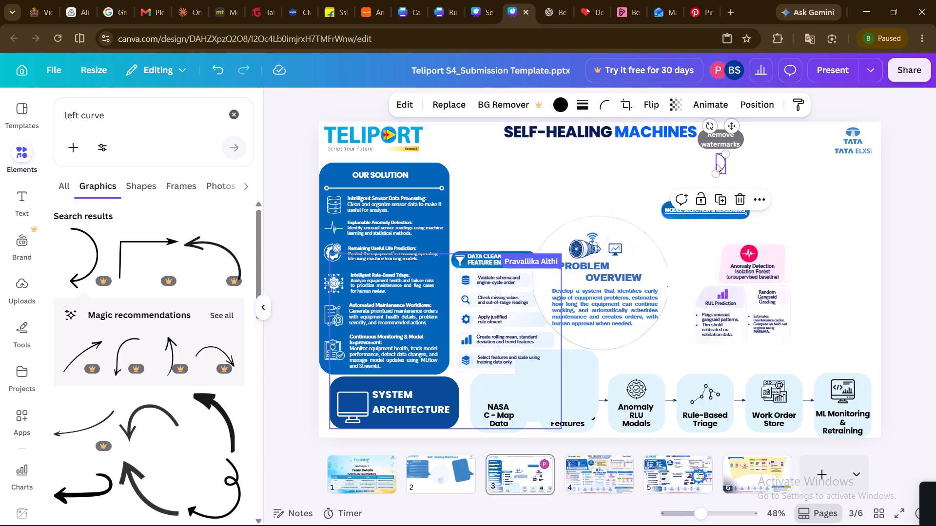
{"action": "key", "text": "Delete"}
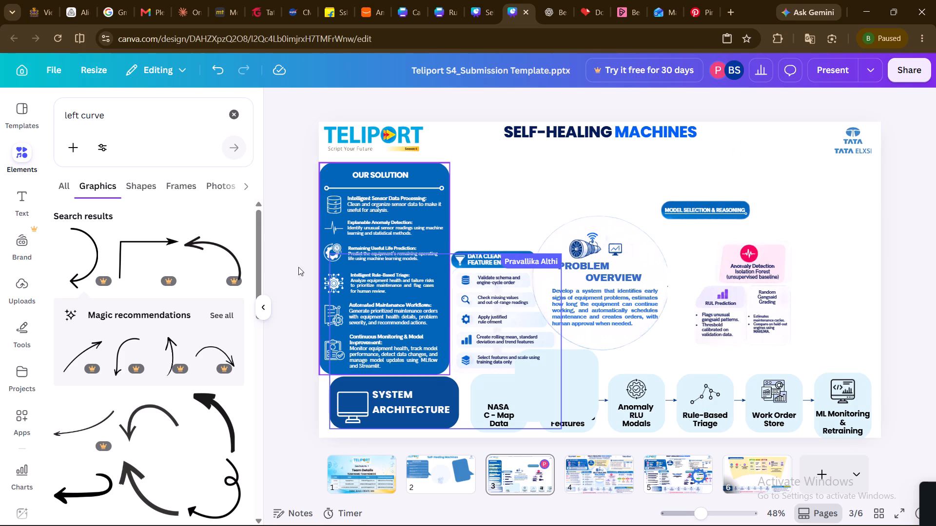
Look through the "left curve" graphics for a plain curve that could follow the Problem Overview circle's edge.
{"action": "scroll", "coordinate": [86, 349], "scroll_direction": "down", "scroll_amount": 3}
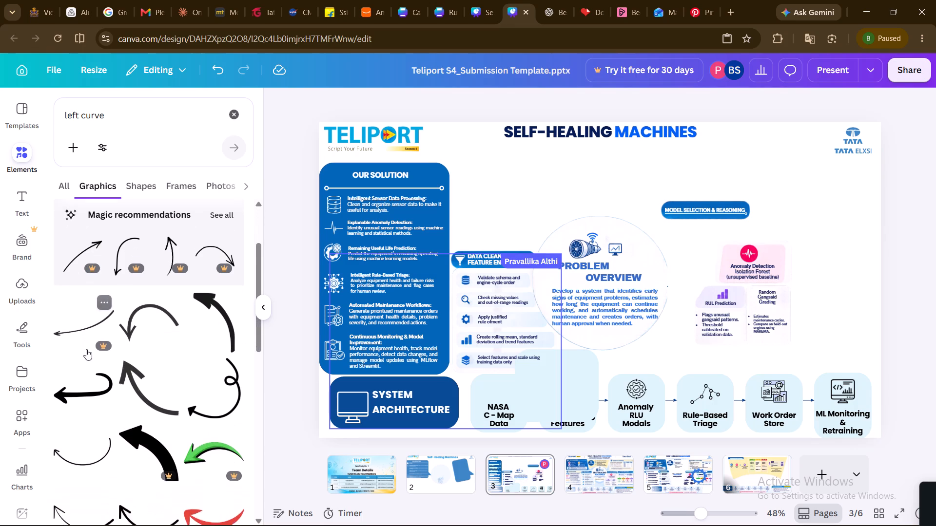
{"action": "scroll", "coordinate": [86, 349], "scroll_direction": "down", "scroll_amount": 4}
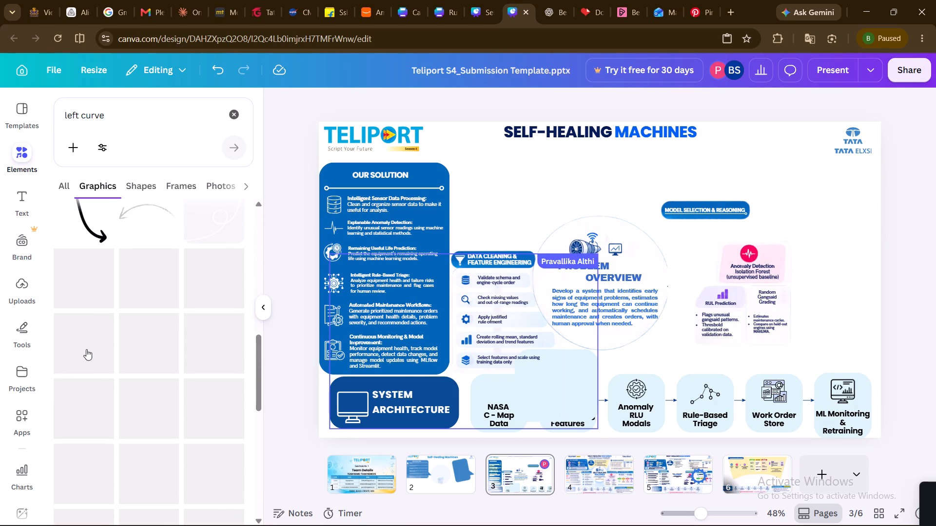
{"action": "scroll", "coordinate": [86, 349], "scroll_direction": "down", "scroll_amount": 2}
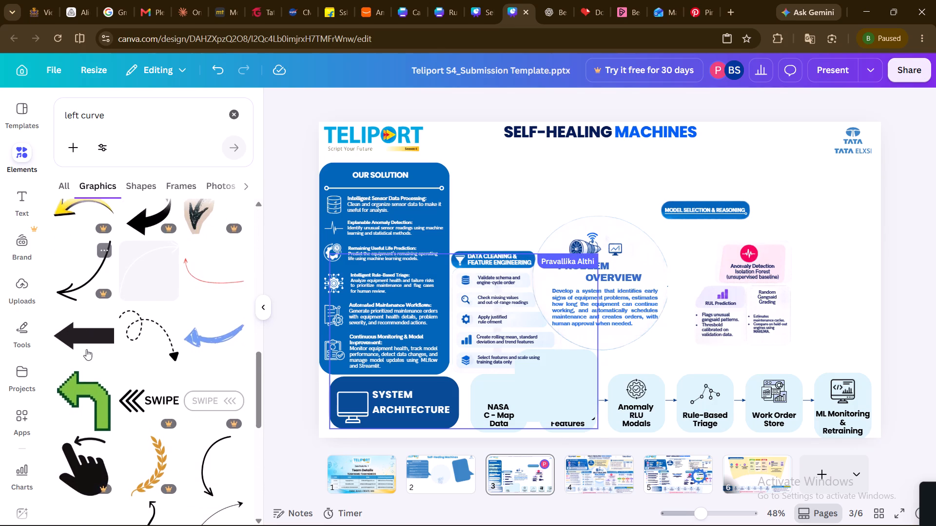
{"action": "scroll", "coordinate": [86, 349], "scroll_direction": "down", "scroll_amount": 3}
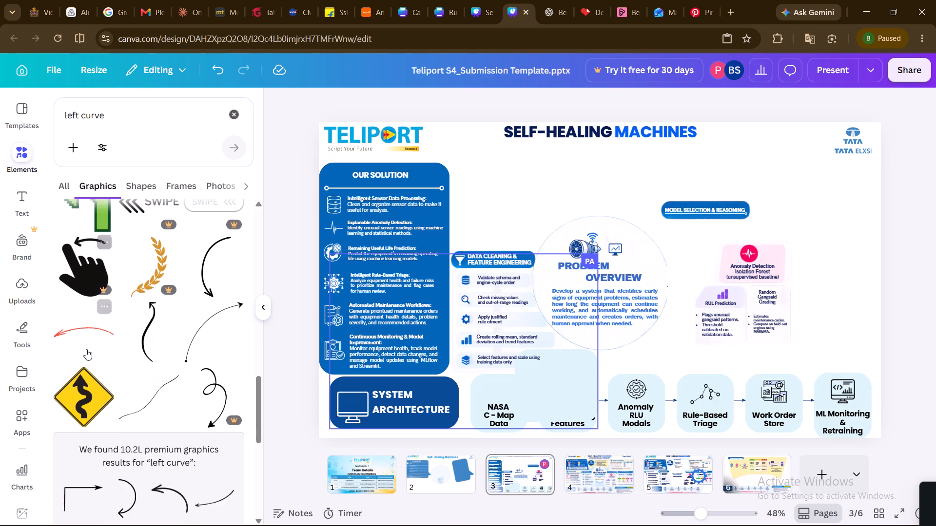
{"action": "scroll", "coordinate": [86, 349], "scroll_direction": "down", "scroll_amount": 2}
{"action": "scroll", "coordinate": [86, 349], "scroll_direction": "up", "scroll_amount": 1}
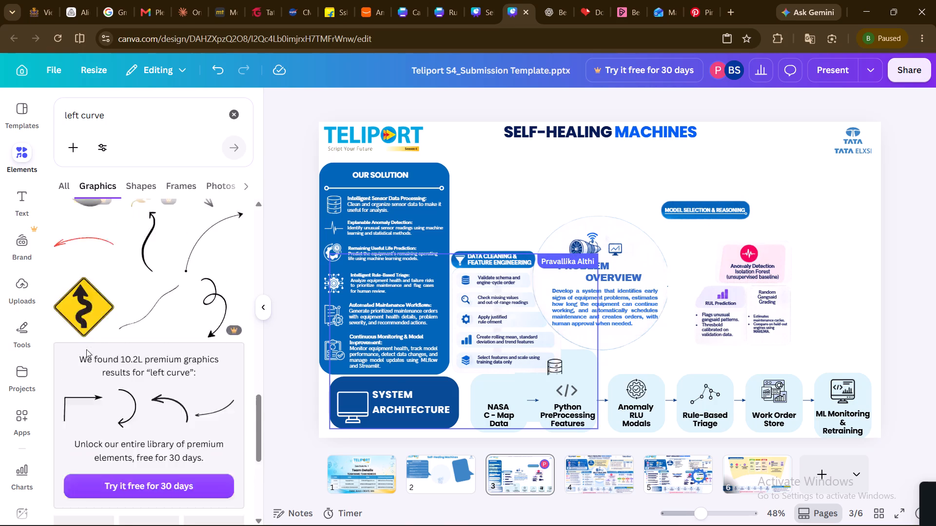
{"action": "scroll", "coordinate": [86, 349], "scroll_direction": "up", "scroll_amount": 1}
{"action": "scroll", "coordinate": [86, 349], "scroll_direction": "down", "scroll_amount": 7}
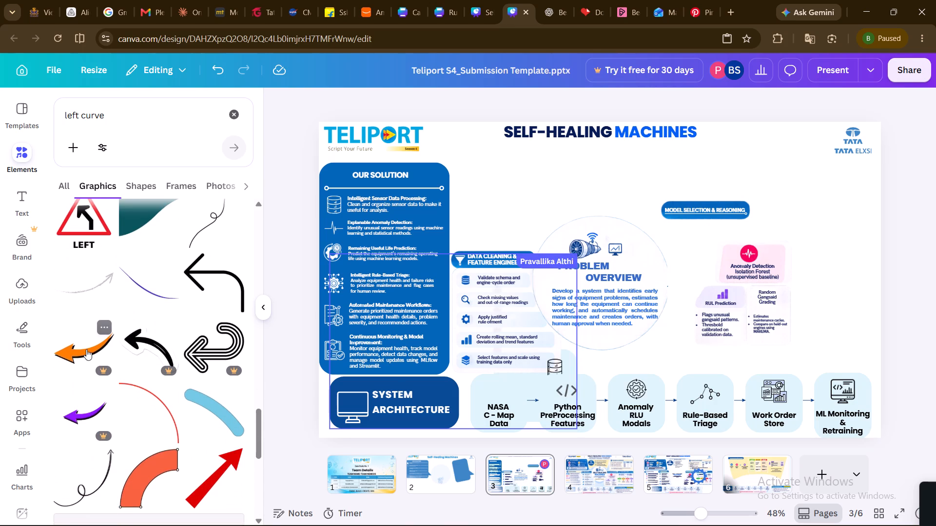
{"action": "scroll", "coordinate": [86, 349], "scroll_direction": "down", "scroll_amount": 3}
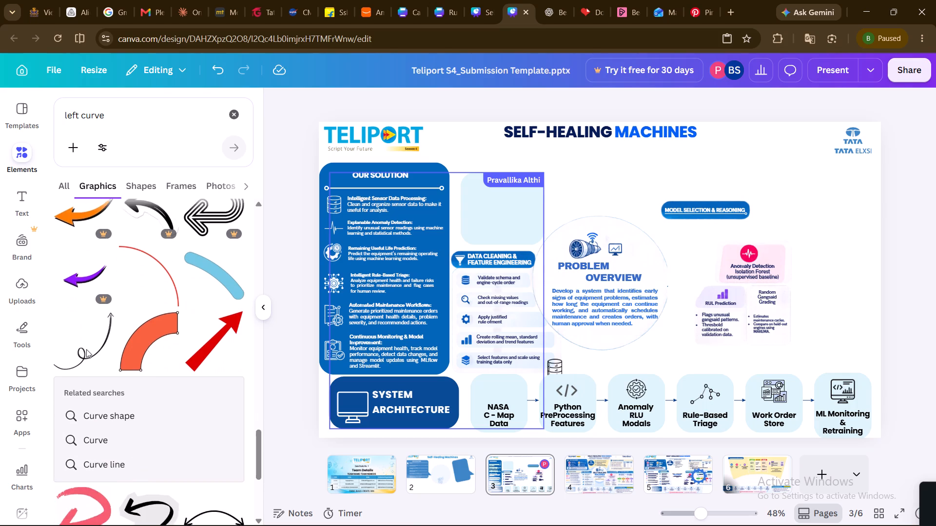
{"action": "scroll", "coordinate": [86, 349], "scroll_direction": "down", "scroll_amount": 2}
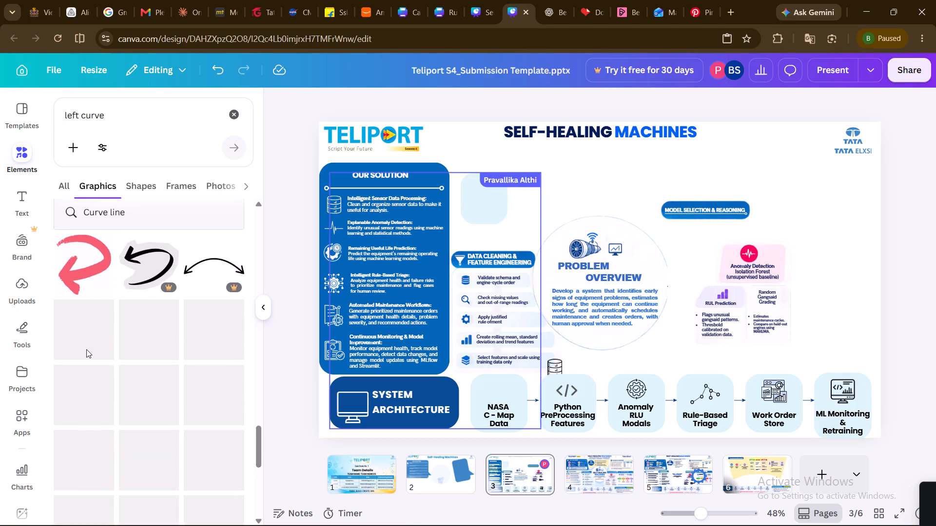
{"action": "scroll", "coordinate": [86, 349], "scroll_direction": "down", "scroll_amount": 3}
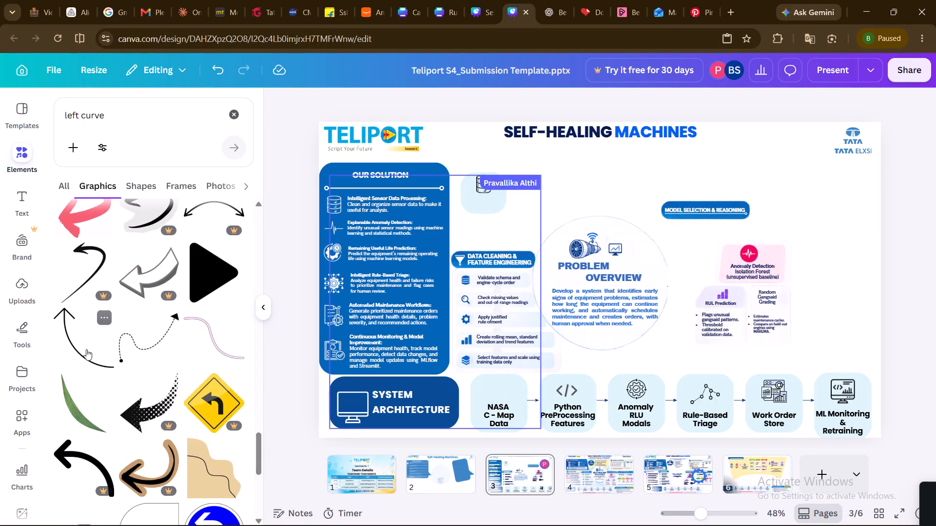
{"action": "scroll", "coordinate": [86, 349], "scroll_direction": "down", "scroll_amount": 6}
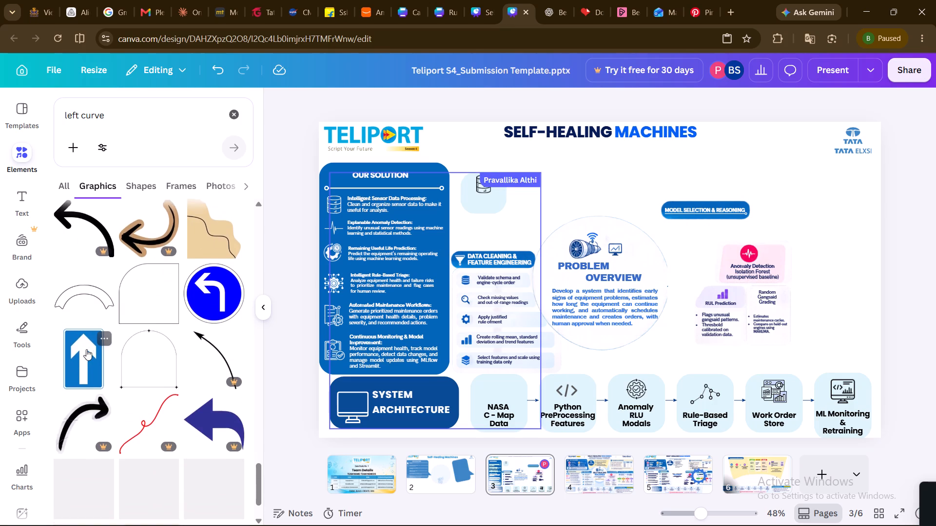
{"action": "scroll", "coordinate": [86, 349], "scroll_direction": "down", "scroll_amount": 3}
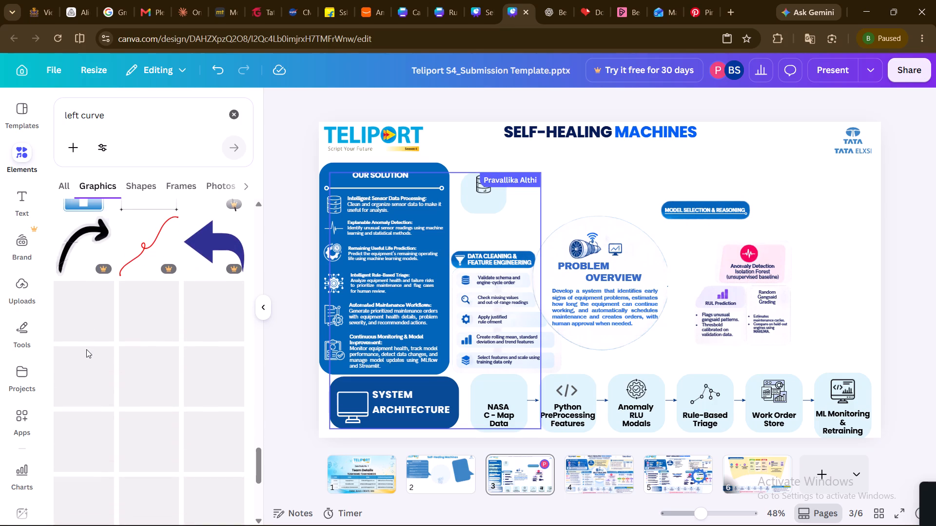
{"action": "scroll", "coordinate": [86, 349], "scroll_direction": "down", "scroll_amount": 1}
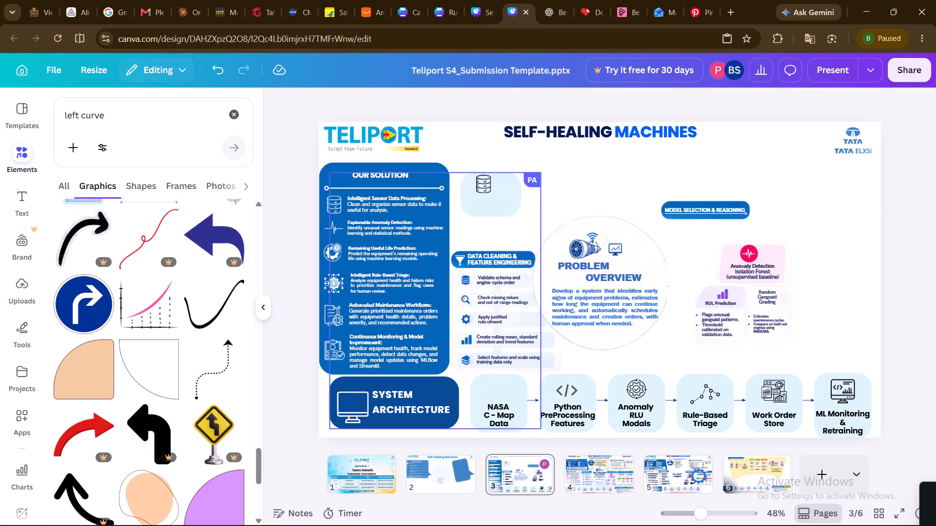
{"action": "scroll", "coordinate": [169, 325], "scroll_direction": "down", "scroll_amount": 2}
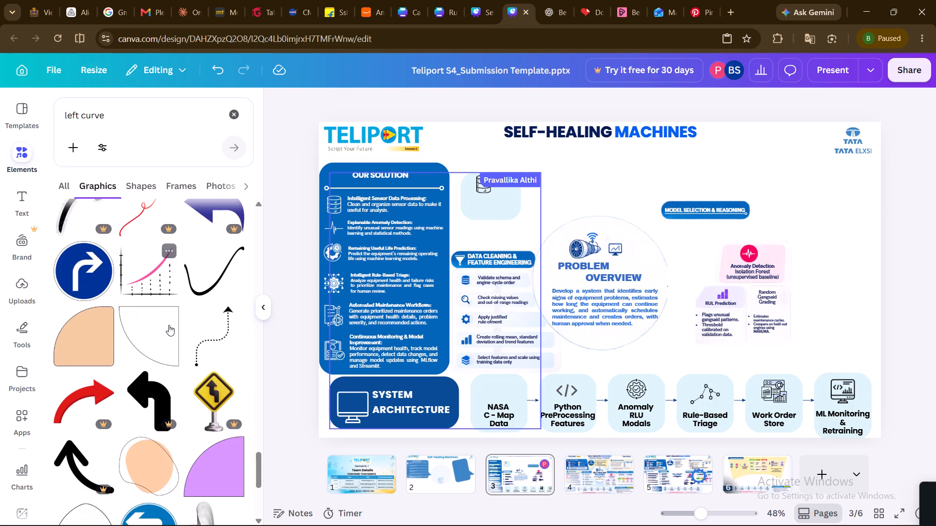
{"action": "scroll", "coordinate": [169, 325], "scroll_direction": "down", "scroll_amount": 6}
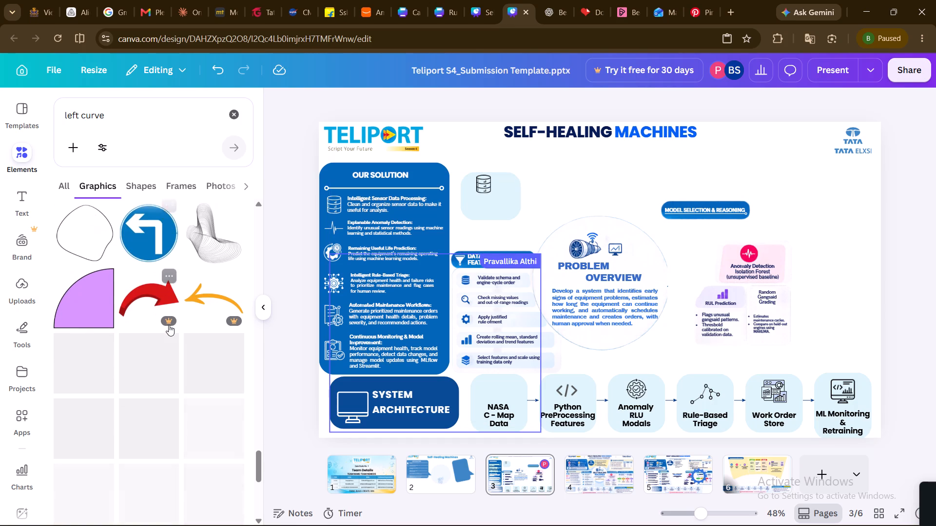
{"action": "scroll", "coordinate": [169, 325], "scroll_direction": "down", "scroll_amount": 1}
Refine the graphics search to "left curve without arrow".
{"action": "left_click", "coordinate": [145, 123]}
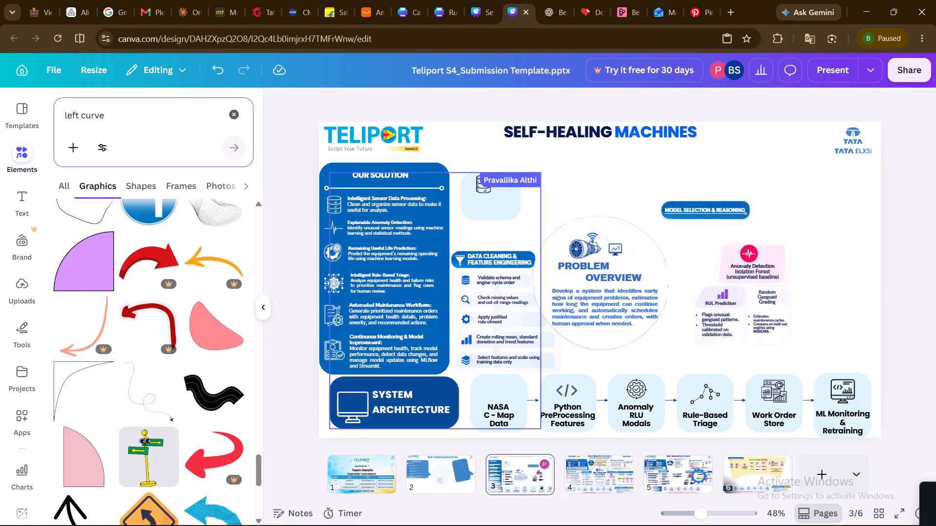
{"action": "left_click", "coordinate": [145, 123]}
{"action": "left_click", "coordinate": [145, 123]}
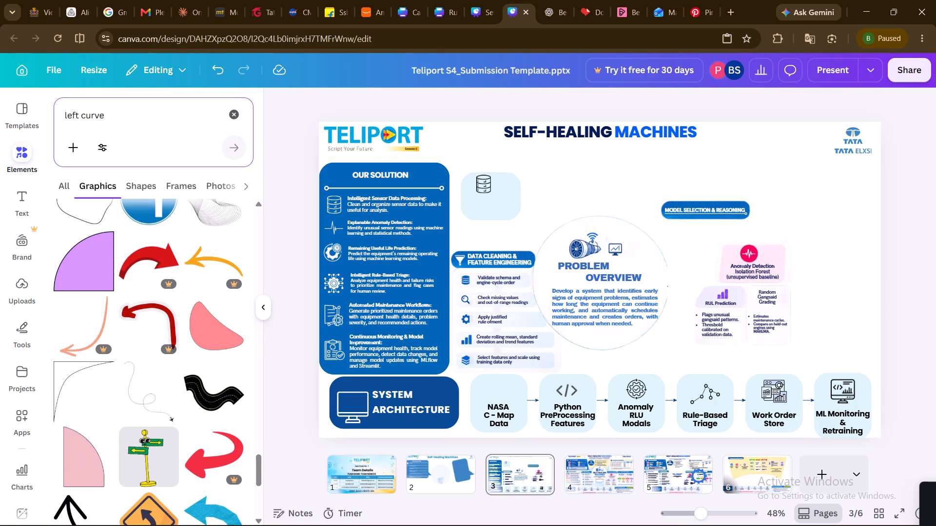
{"action": "left_click", "coordinate": [128, 115]}
{"action": "key", "text": "space"}
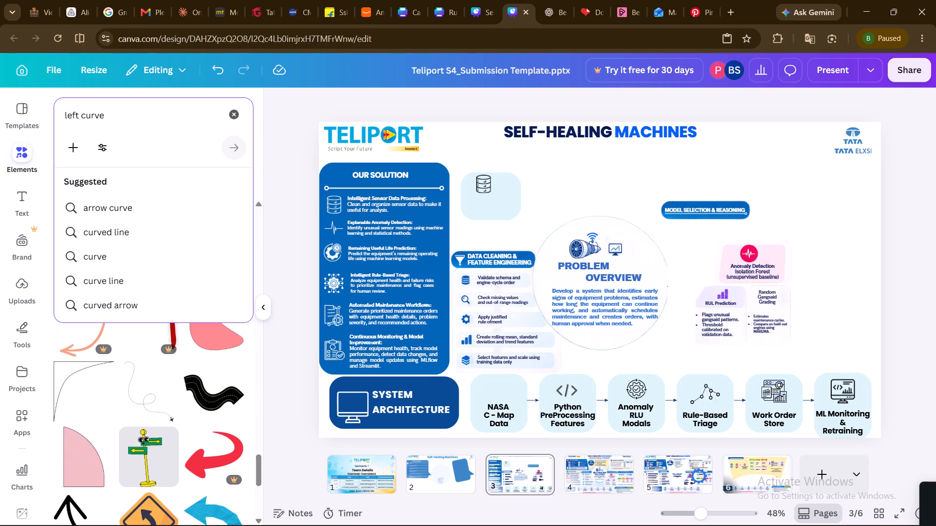
{"action": "type", "text": "without arrow"}
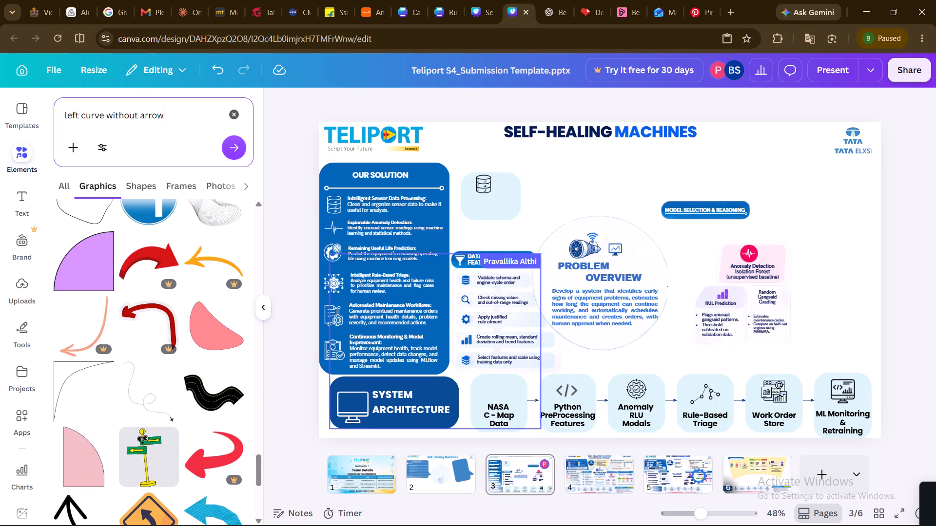
{"action": "key", "text": "Return"}
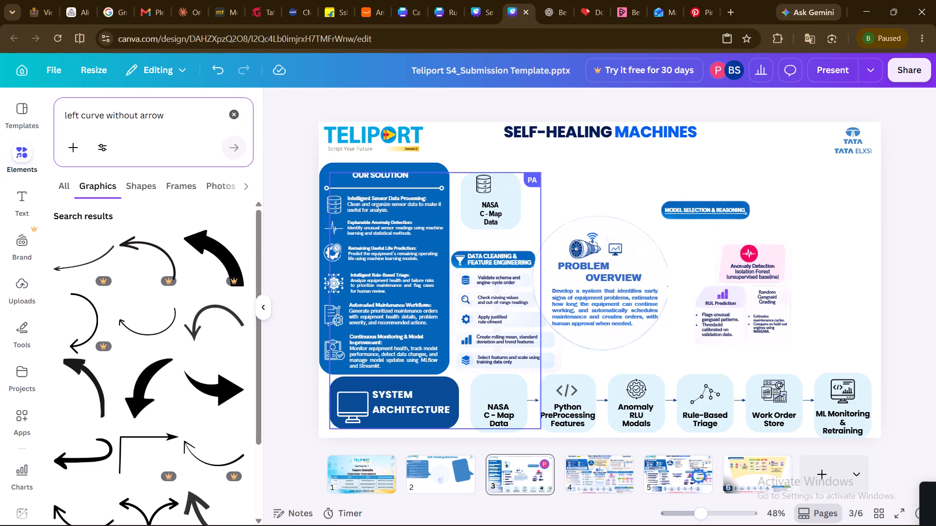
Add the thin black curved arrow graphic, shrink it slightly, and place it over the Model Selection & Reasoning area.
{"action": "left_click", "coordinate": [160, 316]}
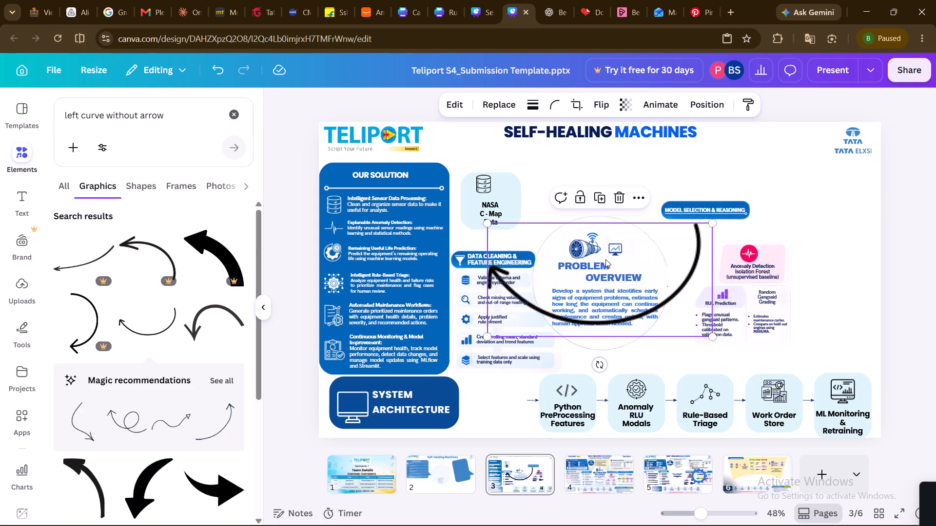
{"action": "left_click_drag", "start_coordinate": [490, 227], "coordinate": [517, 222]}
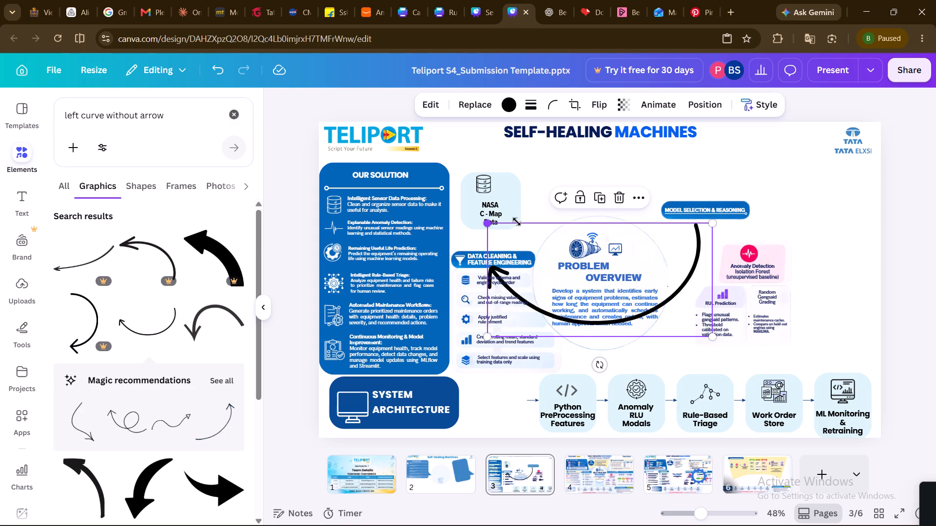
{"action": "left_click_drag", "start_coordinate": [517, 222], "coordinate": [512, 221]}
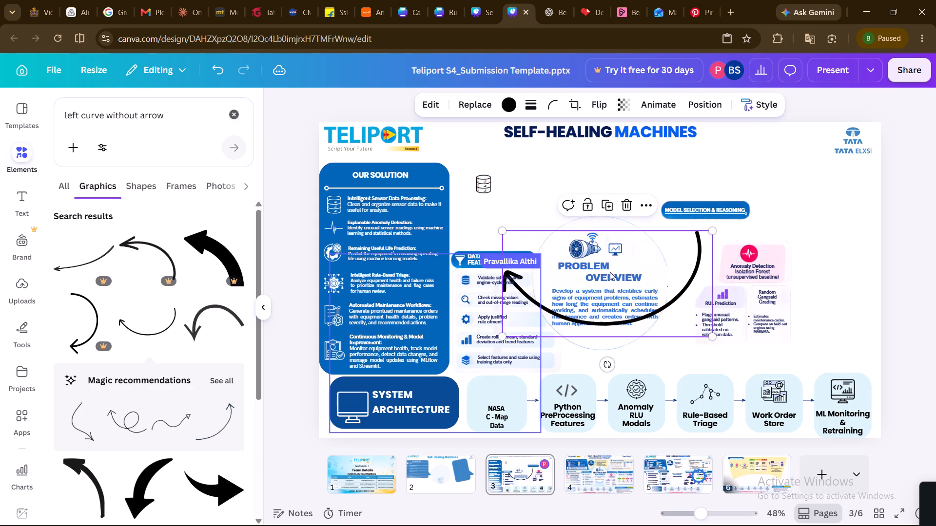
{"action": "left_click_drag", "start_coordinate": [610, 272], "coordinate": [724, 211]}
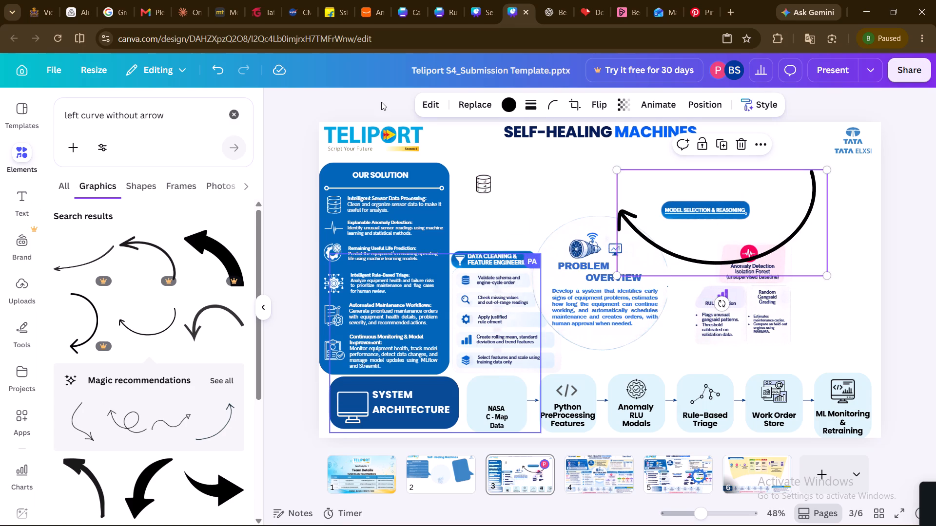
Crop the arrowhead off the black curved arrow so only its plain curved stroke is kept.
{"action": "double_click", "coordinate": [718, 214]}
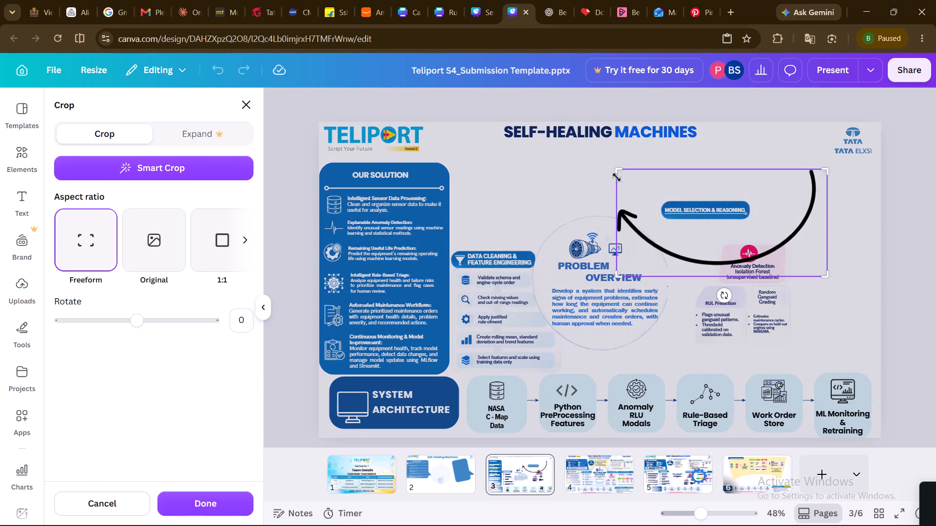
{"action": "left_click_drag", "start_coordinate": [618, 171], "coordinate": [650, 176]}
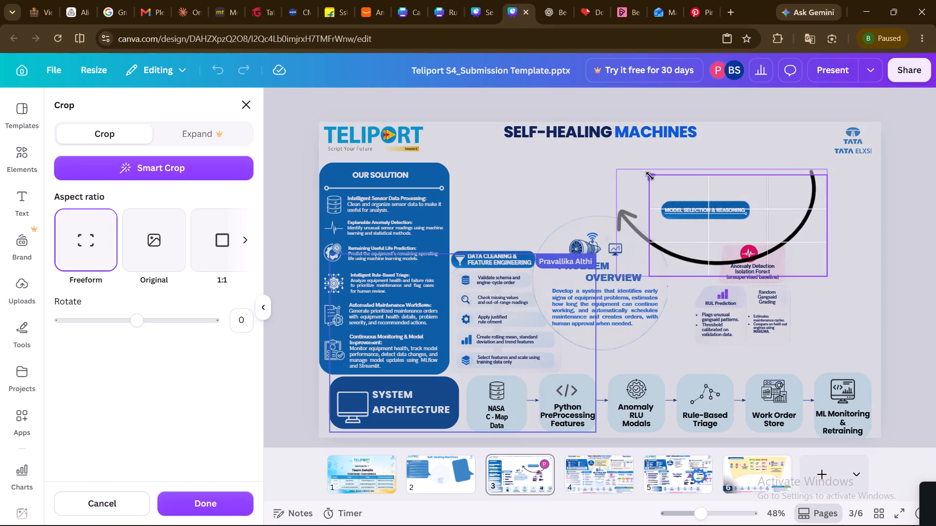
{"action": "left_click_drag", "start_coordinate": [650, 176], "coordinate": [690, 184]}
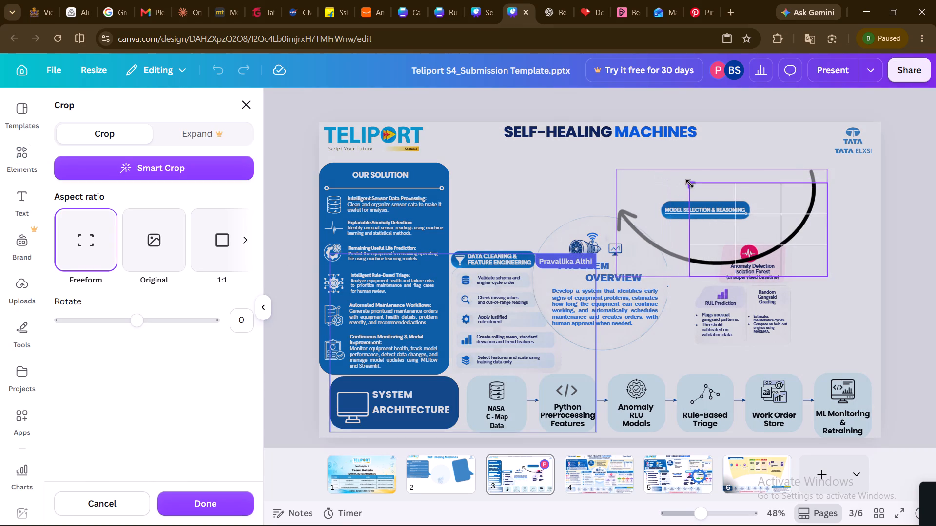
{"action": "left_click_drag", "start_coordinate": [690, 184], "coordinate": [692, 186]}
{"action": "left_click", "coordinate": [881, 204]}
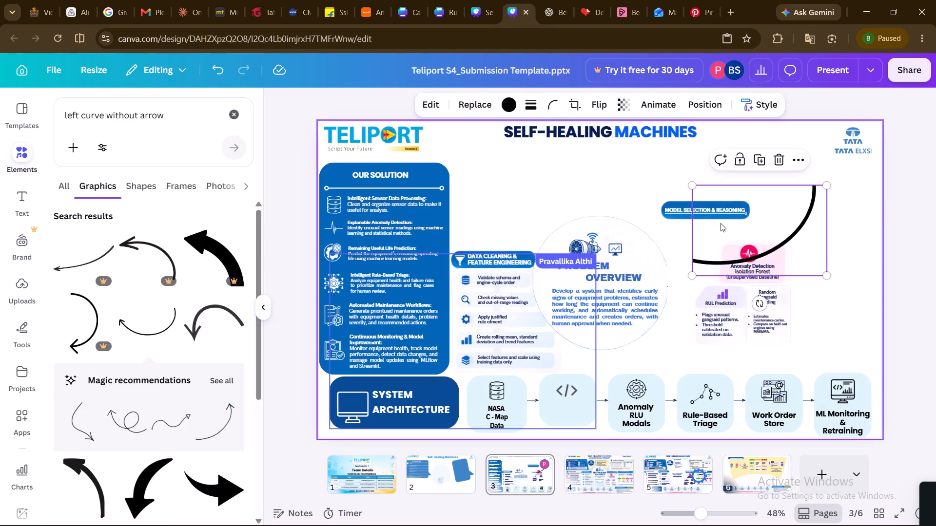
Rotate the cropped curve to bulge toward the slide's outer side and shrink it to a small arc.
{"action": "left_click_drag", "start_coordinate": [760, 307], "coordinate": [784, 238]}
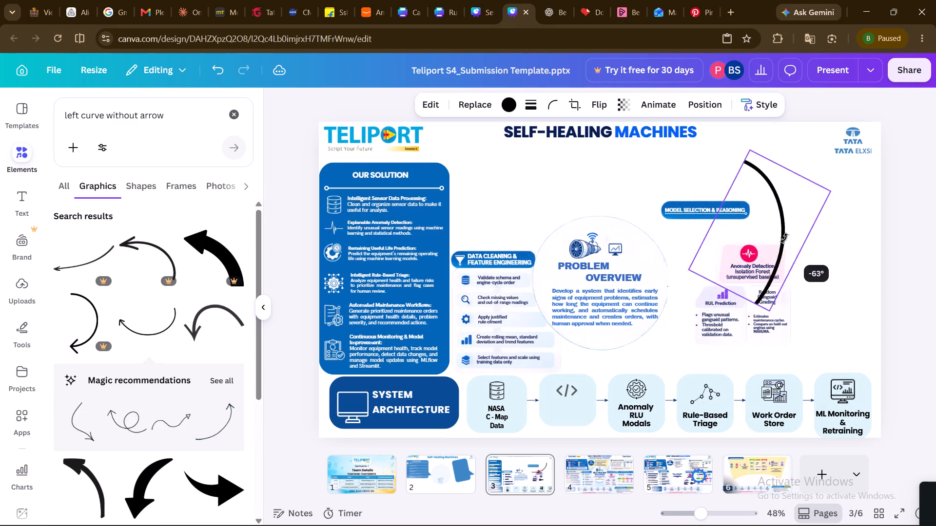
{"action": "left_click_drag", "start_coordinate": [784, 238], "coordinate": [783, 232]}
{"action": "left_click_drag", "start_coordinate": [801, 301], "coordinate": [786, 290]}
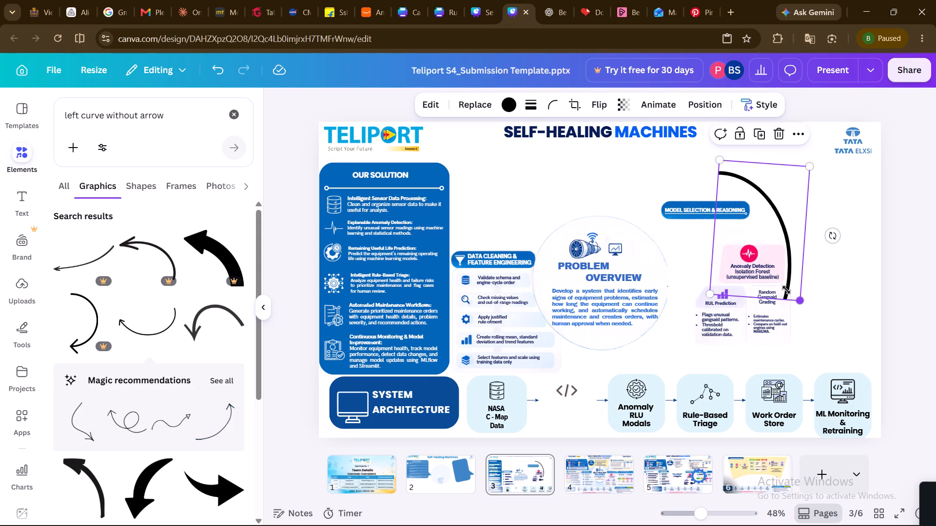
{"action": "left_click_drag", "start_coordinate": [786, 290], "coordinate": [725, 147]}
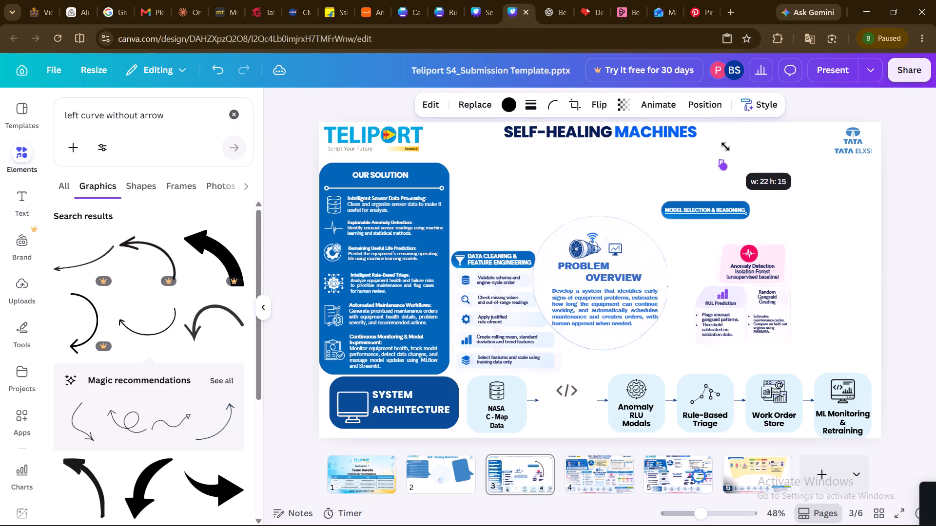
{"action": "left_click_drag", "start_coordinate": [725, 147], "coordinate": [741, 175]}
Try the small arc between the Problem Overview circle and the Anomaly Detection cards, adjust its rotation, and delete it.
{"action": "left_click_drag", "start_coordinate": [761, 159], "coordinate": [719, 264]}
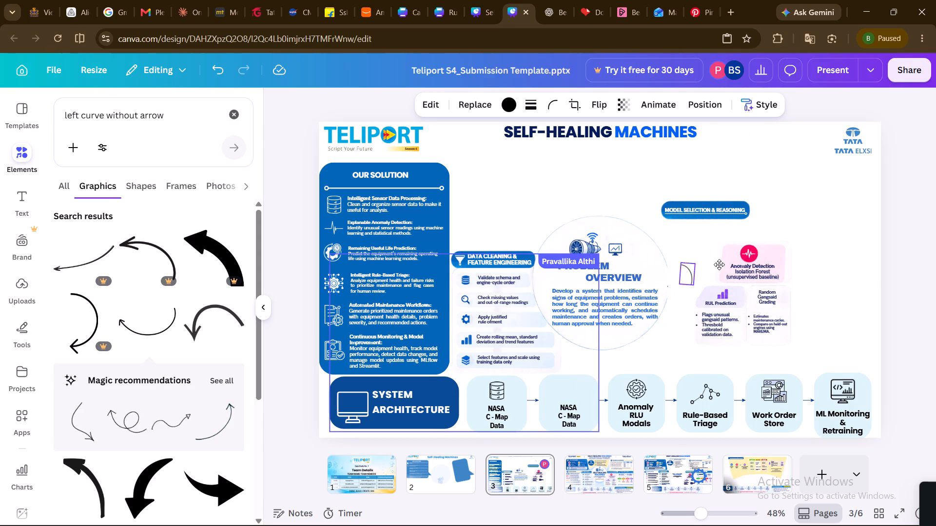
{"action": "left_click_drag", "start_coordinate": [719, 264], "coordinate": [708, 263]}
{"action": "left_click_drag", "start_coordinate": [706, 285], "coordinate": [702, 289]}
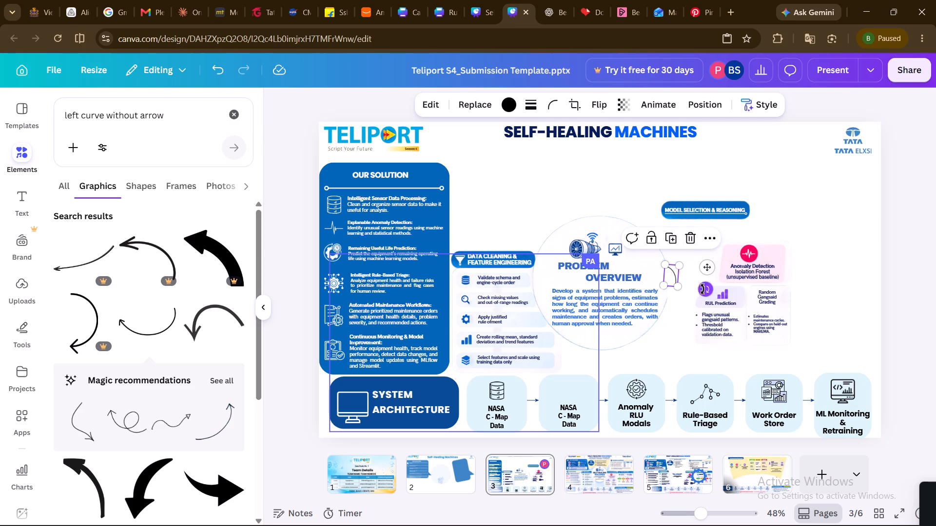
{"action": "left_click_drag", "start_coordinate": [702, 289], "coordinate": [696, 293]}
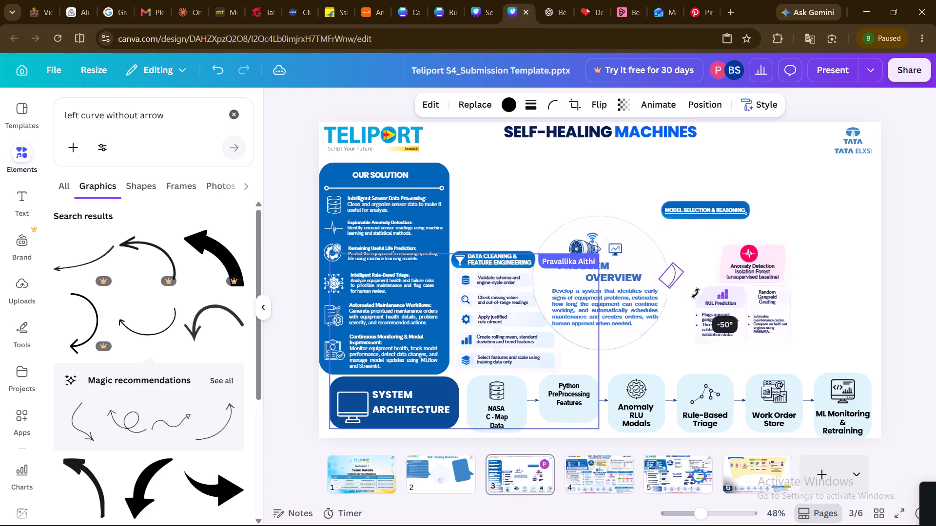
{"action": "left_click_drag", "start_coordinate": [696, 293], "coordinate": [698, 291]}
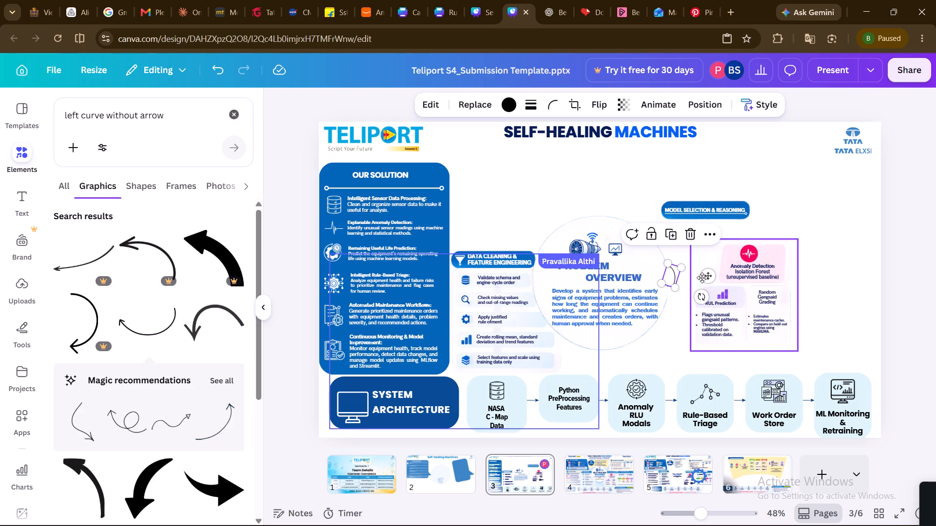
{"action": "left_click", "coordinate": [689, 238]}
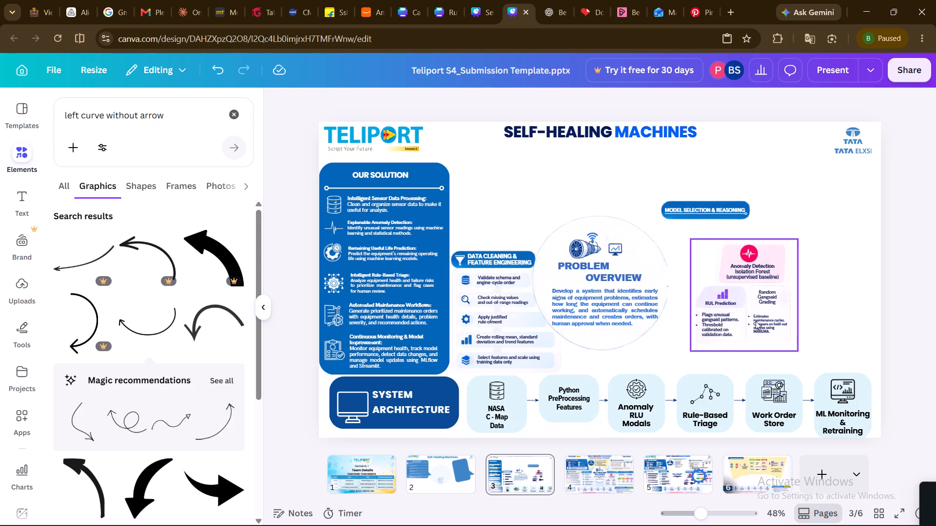
Check which font the Predicted RUL label on page 6 uses, and return to page 3.
{"action": "left_click", "coordinate": [762, 456]}
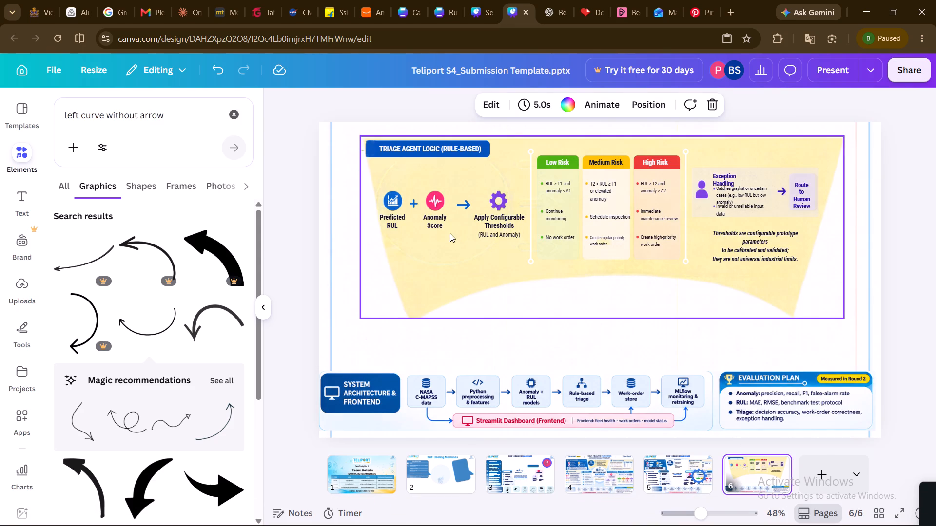
{"action": "left_click", "coordinate": [392, 219]}
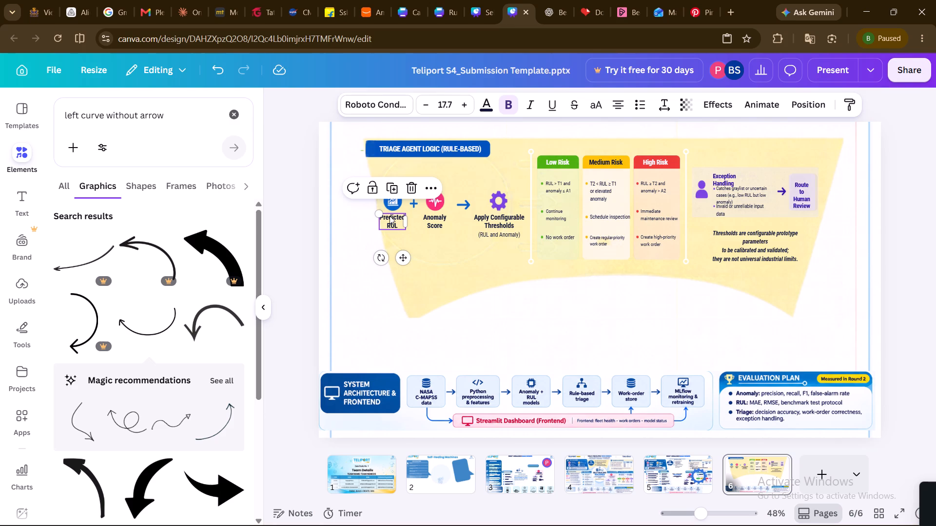
{"action": "left_click", "coordinate": [385, 110]}
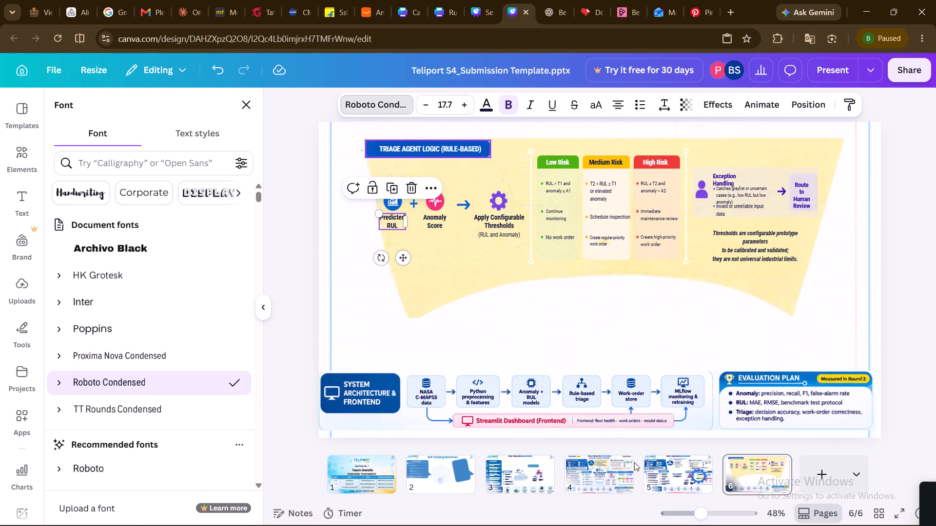
{"action": "left_click", "coordinate": [517, 475]}
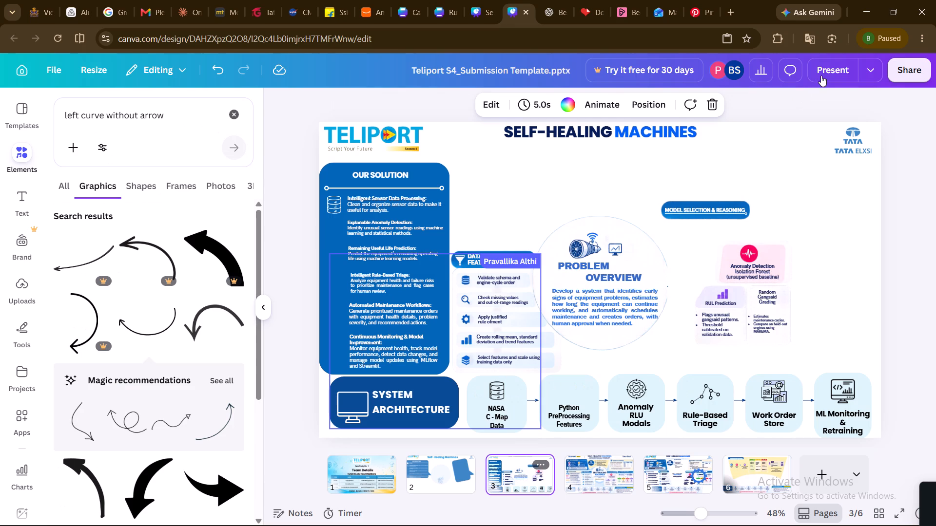
Present the Self-Healing Machines slide on page 3 in full screen.
{"action": "left_click", "coordinate": [823, 75]}
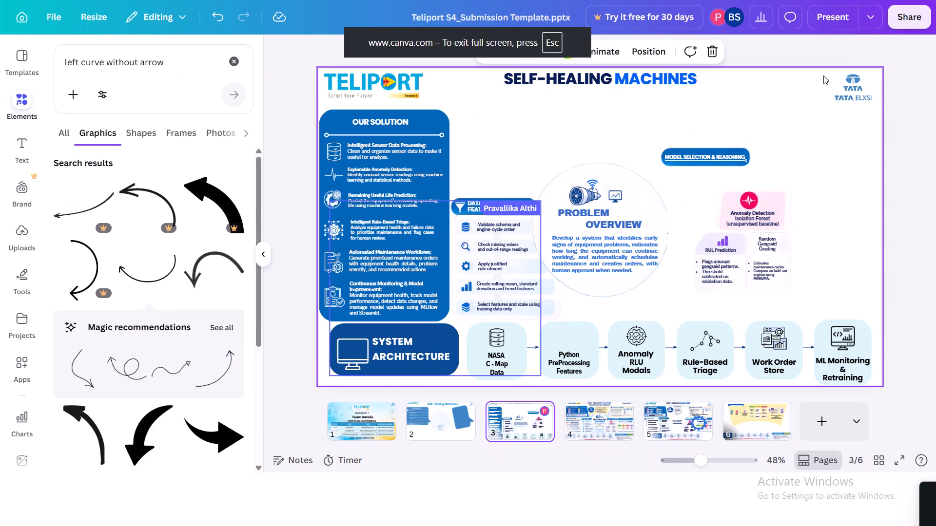
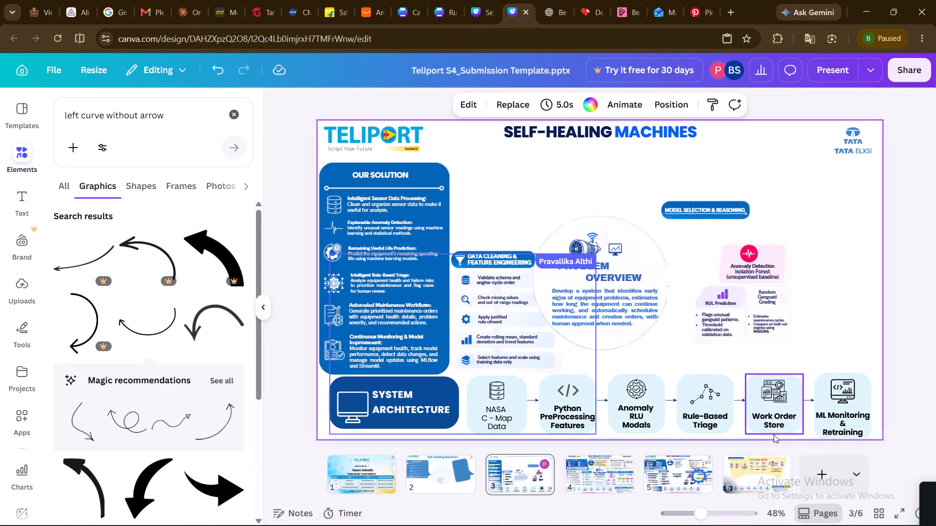
On page 6, examine how the Triage Agent Logic section is built, checking its heading, Low Risk card and text, and yellow background shape.
{"action": "left_click", "coordinate": [751, 487]}
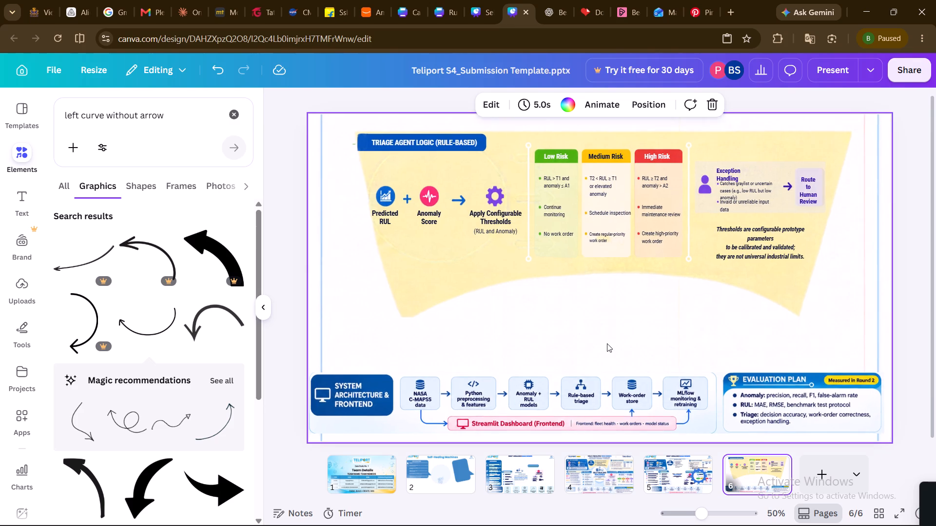
{"action": "scroll", "coordinate": [607, 343], "scroll_direction": "up", "scroll_amount": 1}
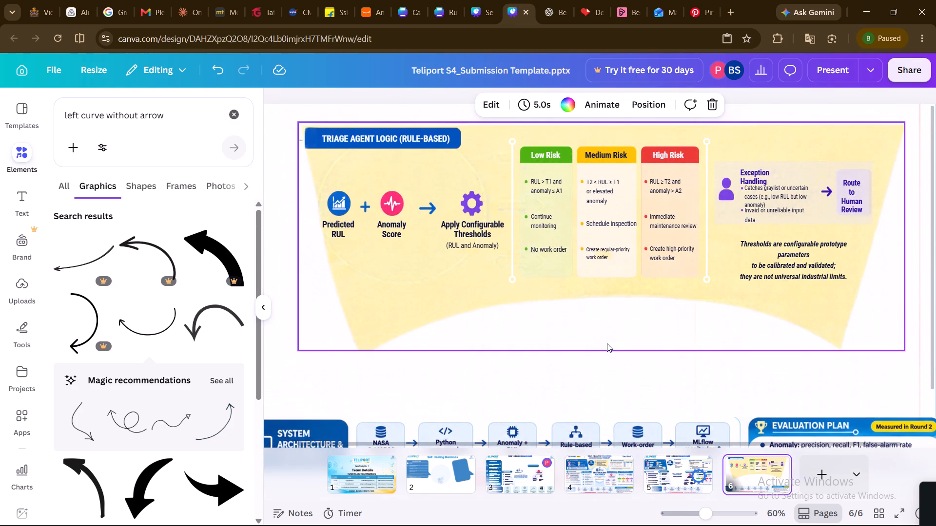
{"action": "scroll", "coordinate": [599, 349], "scroll_direction": "left", "scroll_amount": 1}
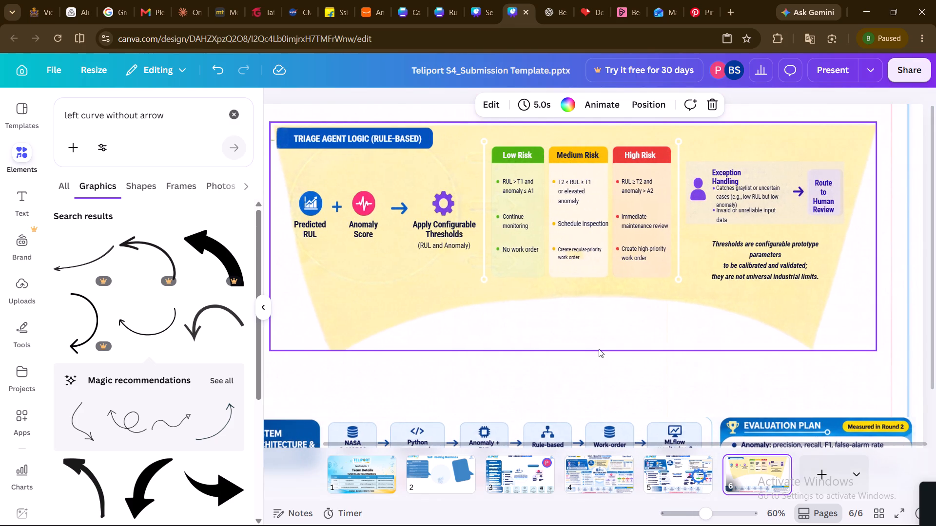
{"action": "left_click", "coordinate": [501, 233]}
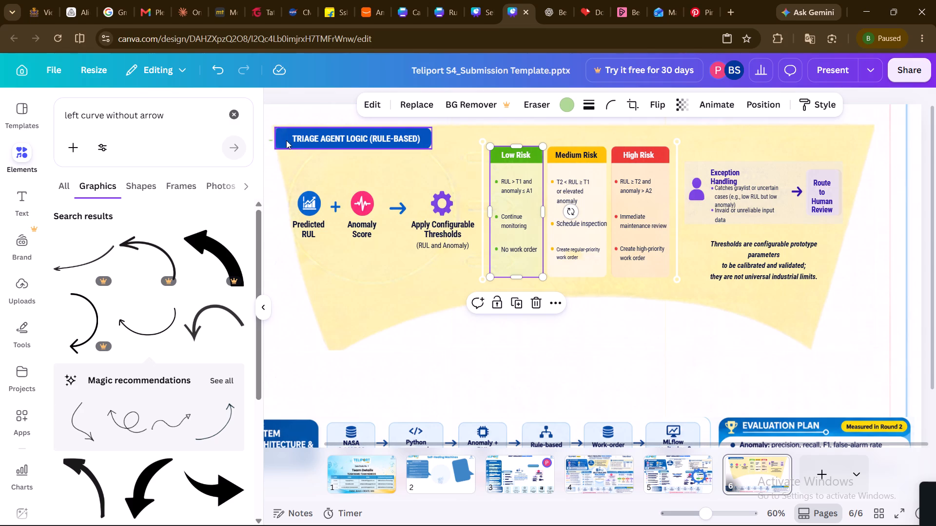
{"action": "left_click", "coordinate": [320, 136]}
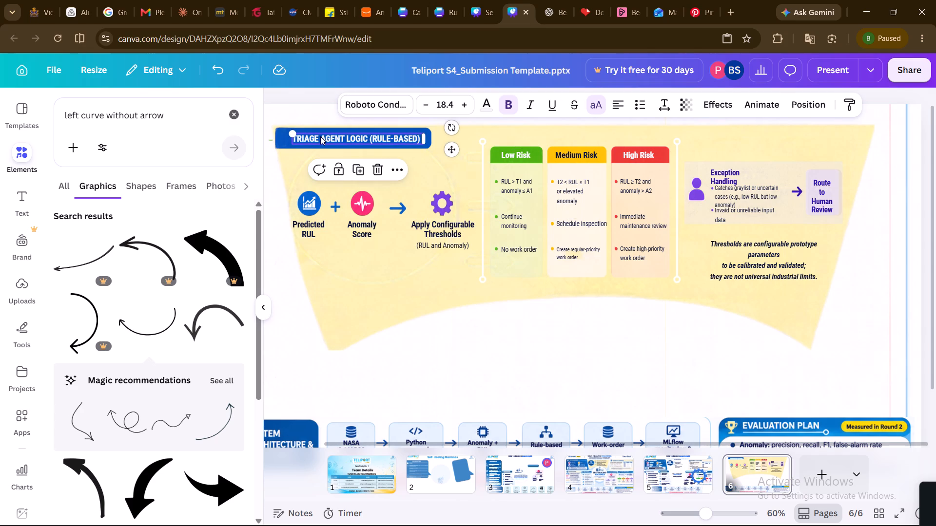
{"action": "left_click", "coordinate": [520, 188]}
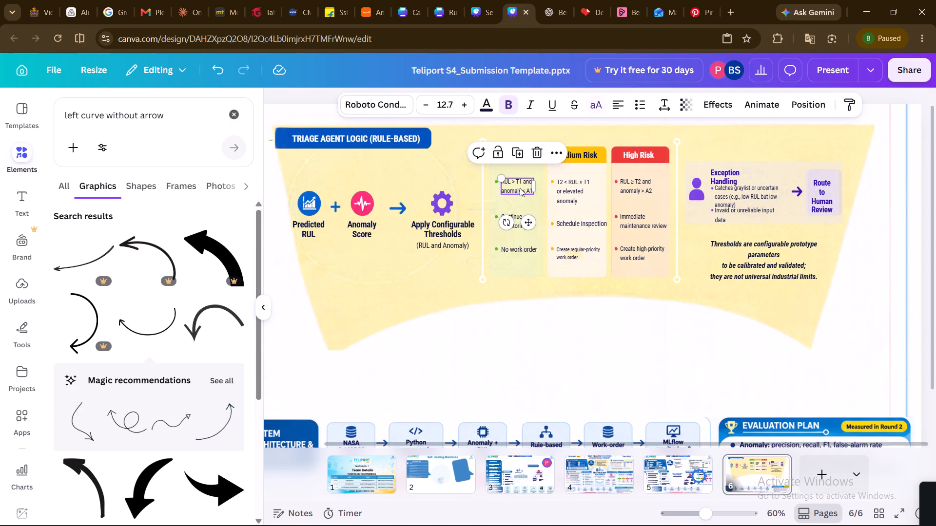
{"action": "left_click", "coordinate": [569, 319]}
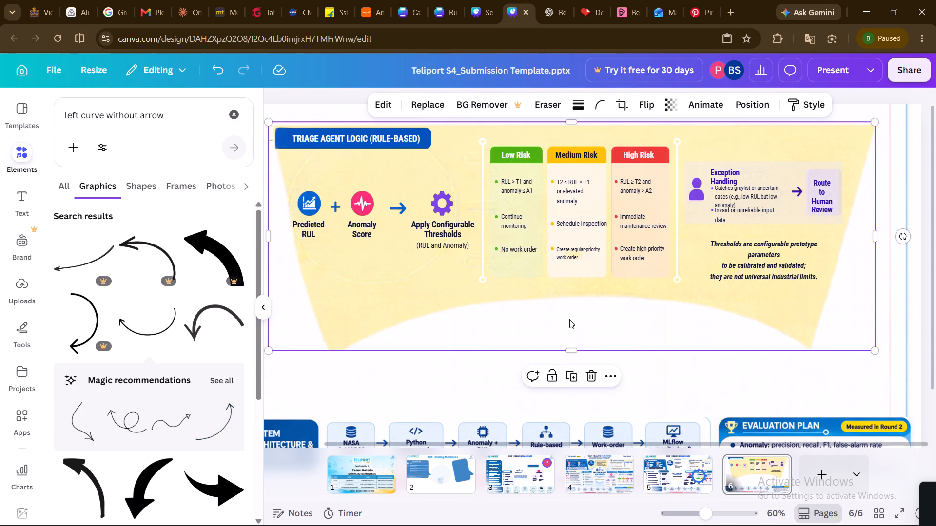